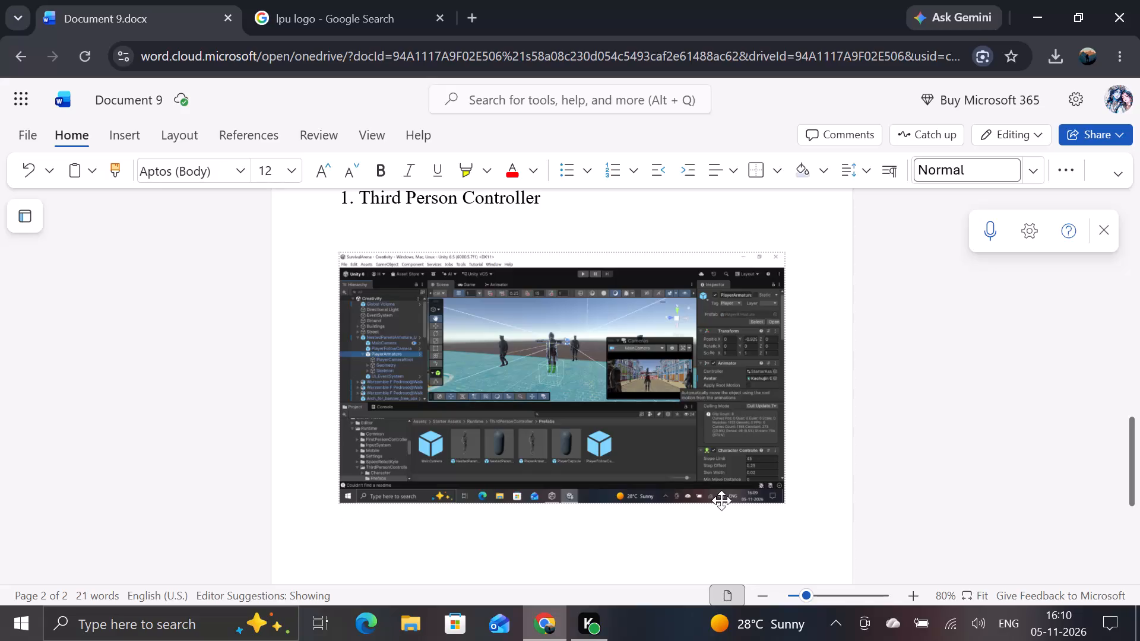
Add blank lines below the Third Person Controller screenshot in the report document.
{"action": "key", "text": "Return"}
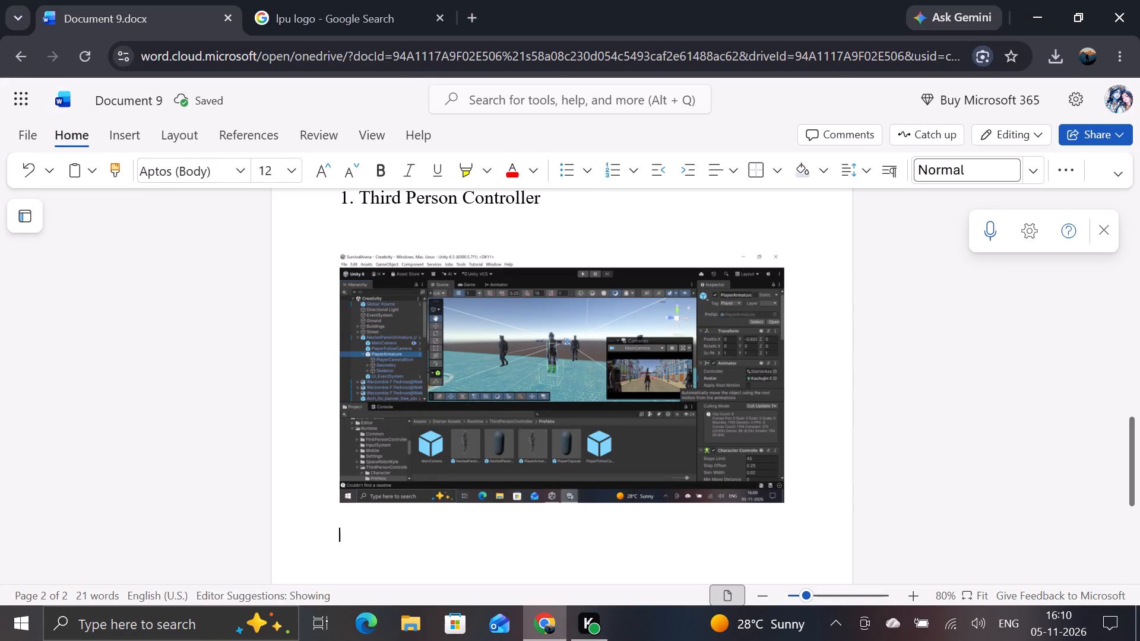
{"action": "left_click", "coordinate": [464, 202]}
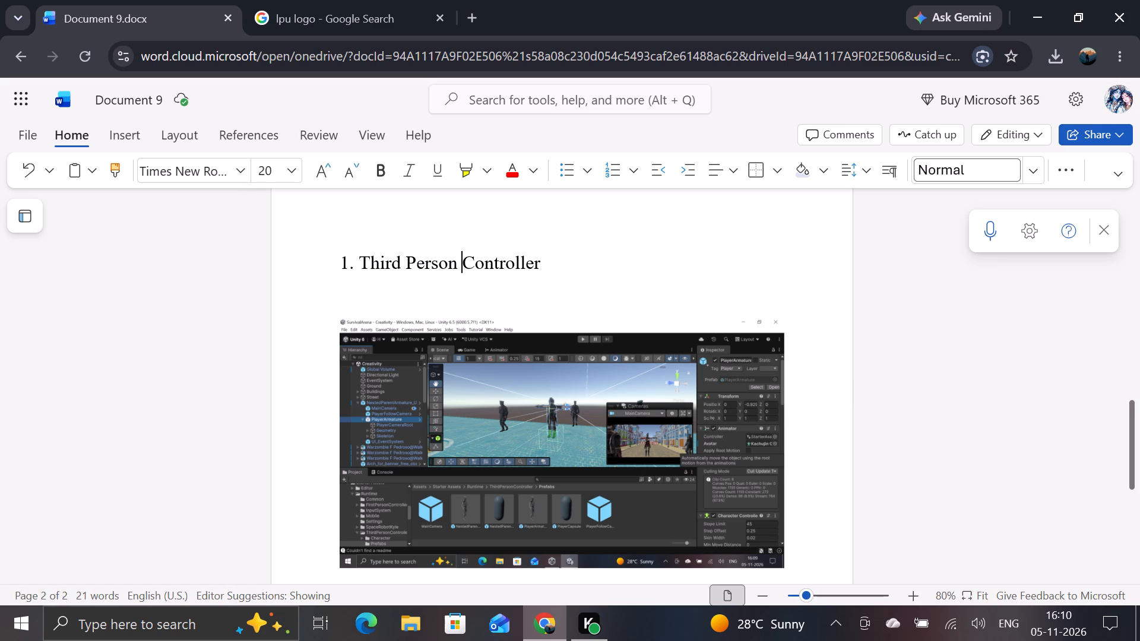
{"action": "scroll", "coordinate": [553, 266], "scroll_direction": "down", "scroll_amount": 2}
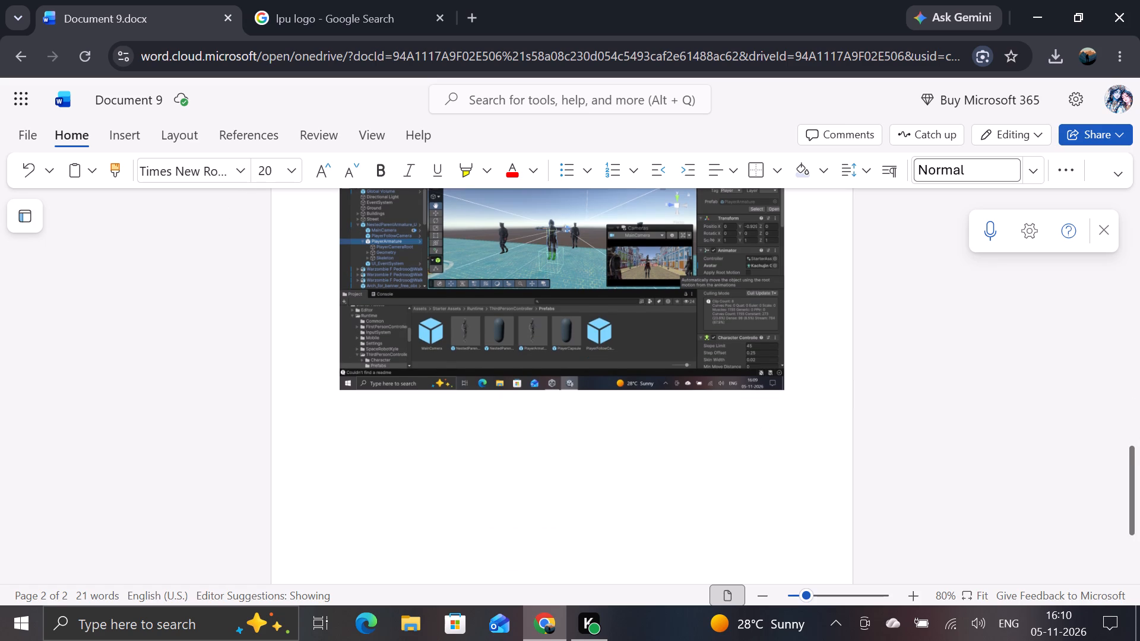
{"action": "left_click", "coordinate": [362, 453]}
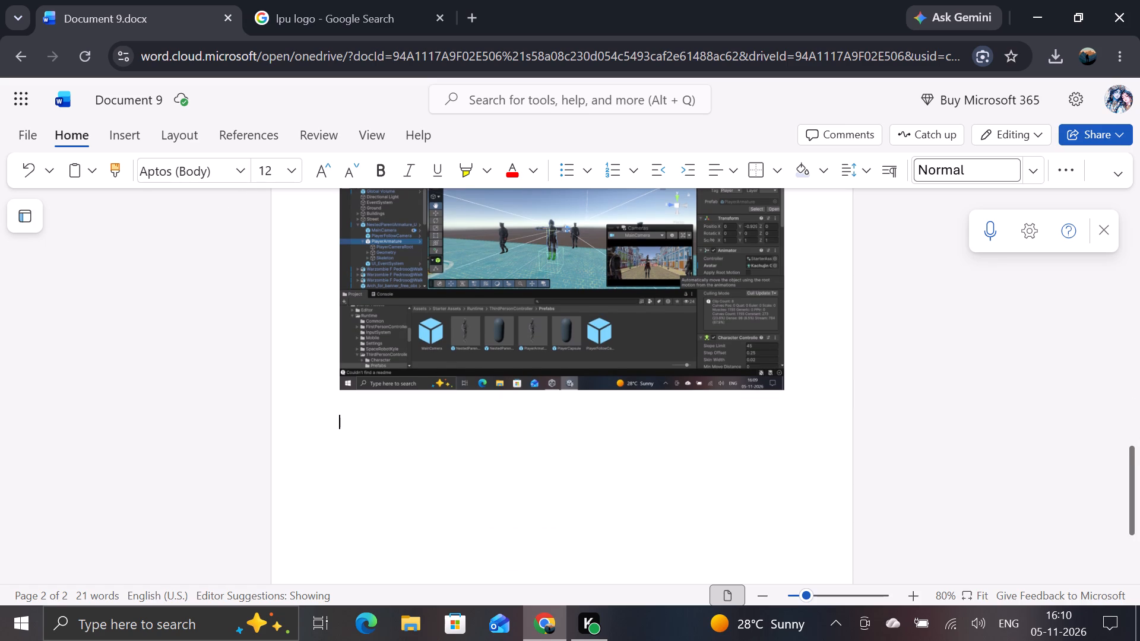
{"action": "key", "text": "Return"}
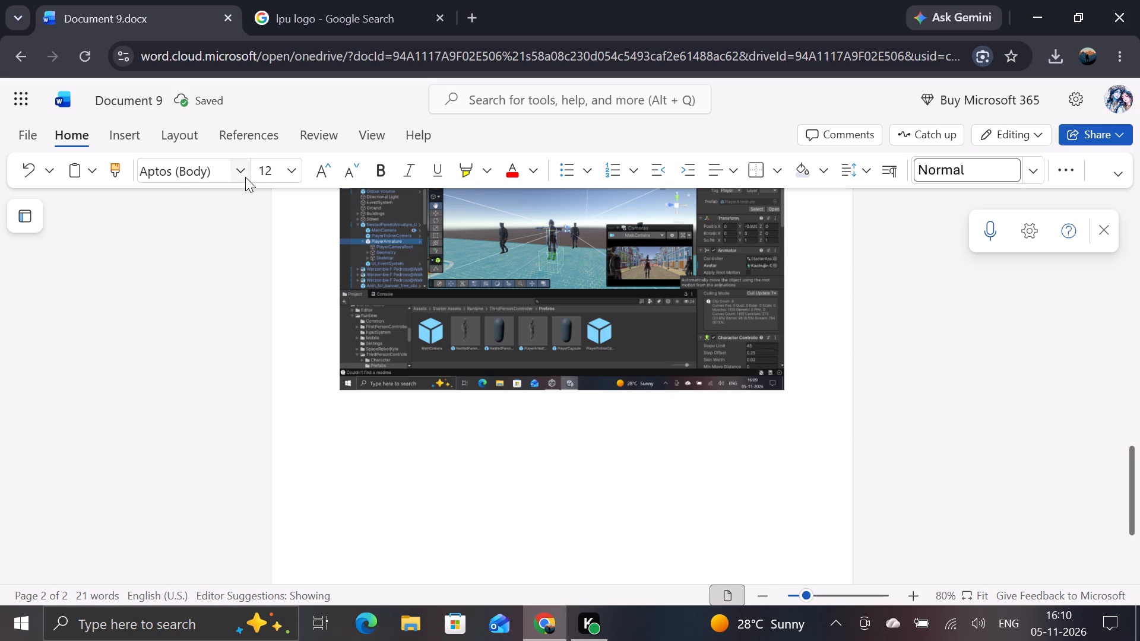
Copy "2. Combat animation" from the question PDF in Edge and paste it below the screenshot in the Word document.
{"action": "key", "text": "ctrl+super+Right"}
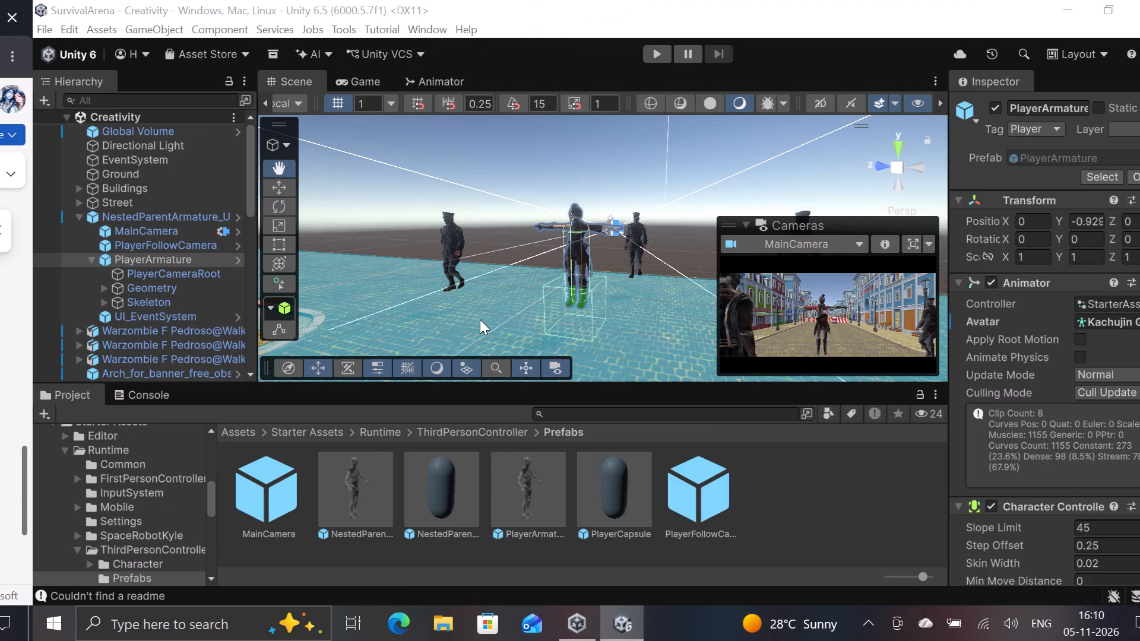
{"action": "key", "text": "ctrl+super+Left"}
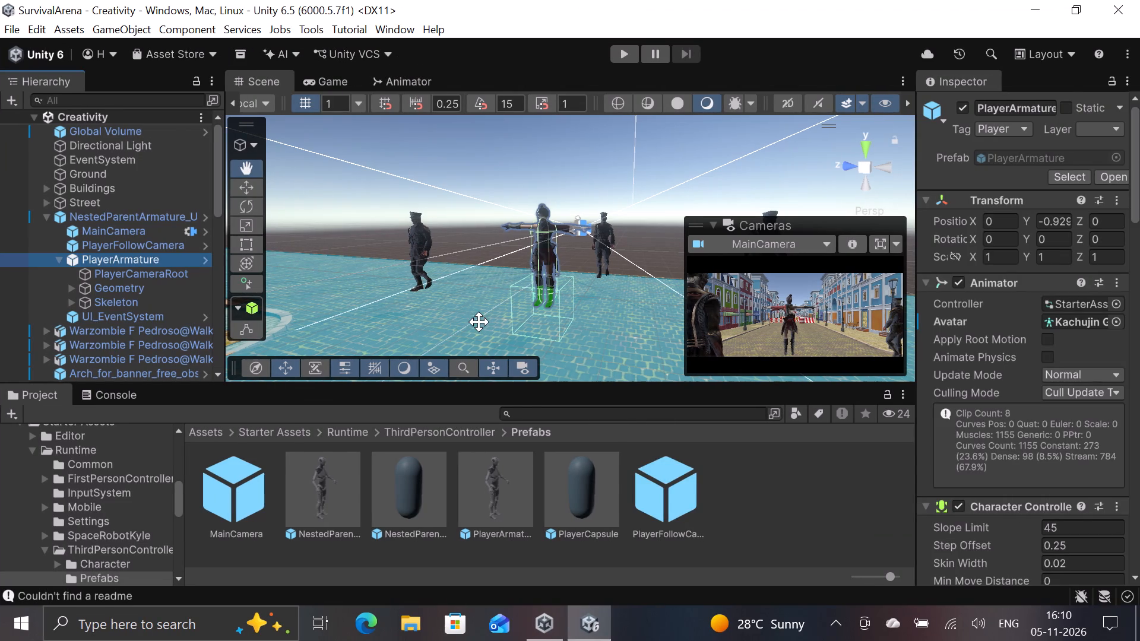
{"action": "key", "text": "ctrl+super+Left"}
{"action": "key", "text": "ctrl+super+Left"}
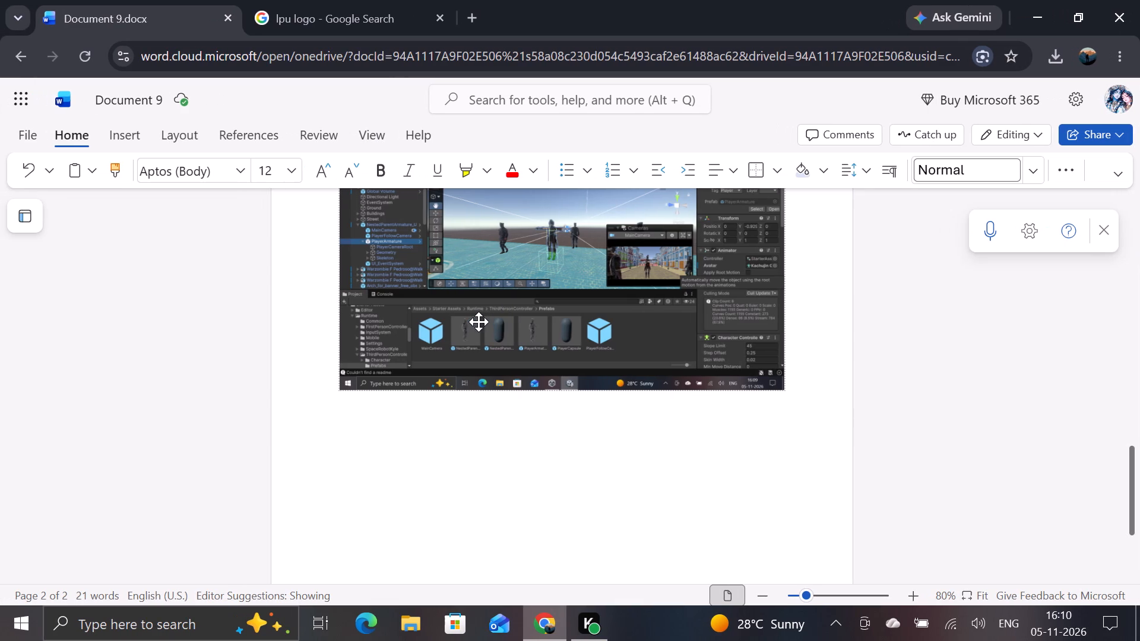
{"action": "key", "text": "ctrl+super+Right"}
{"action": "key", "text": "ctrl+super+Right"}
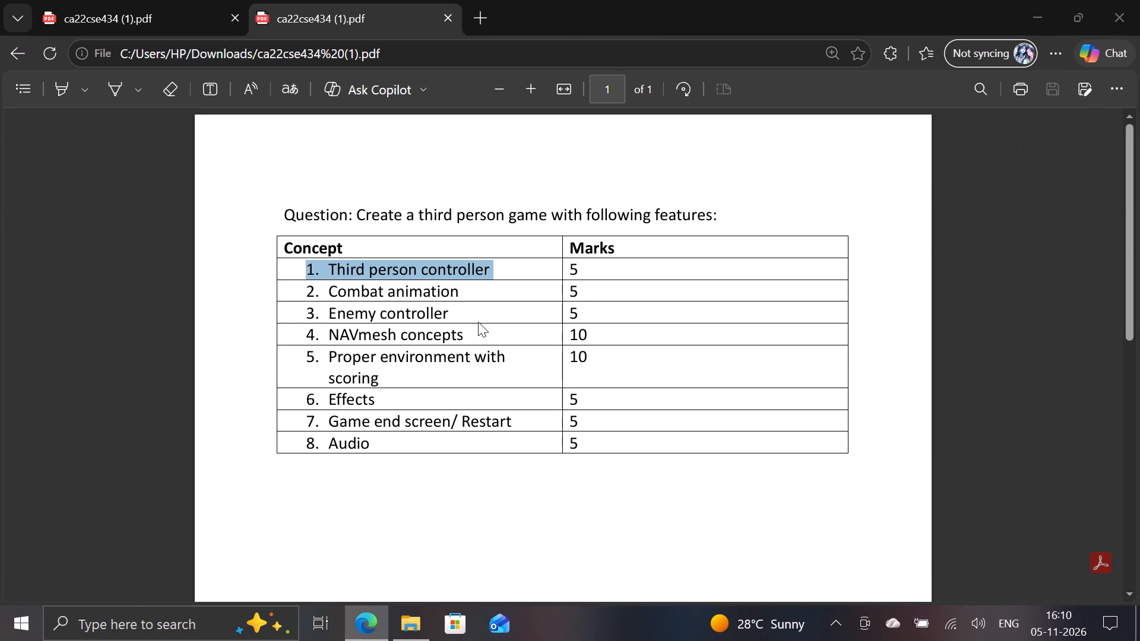
{"action": "left_click", "coordinate": [473, 288]}
{"action": "left_click_drag", "start_coordinate": [460, 290], "coordinate": [290, 291]}
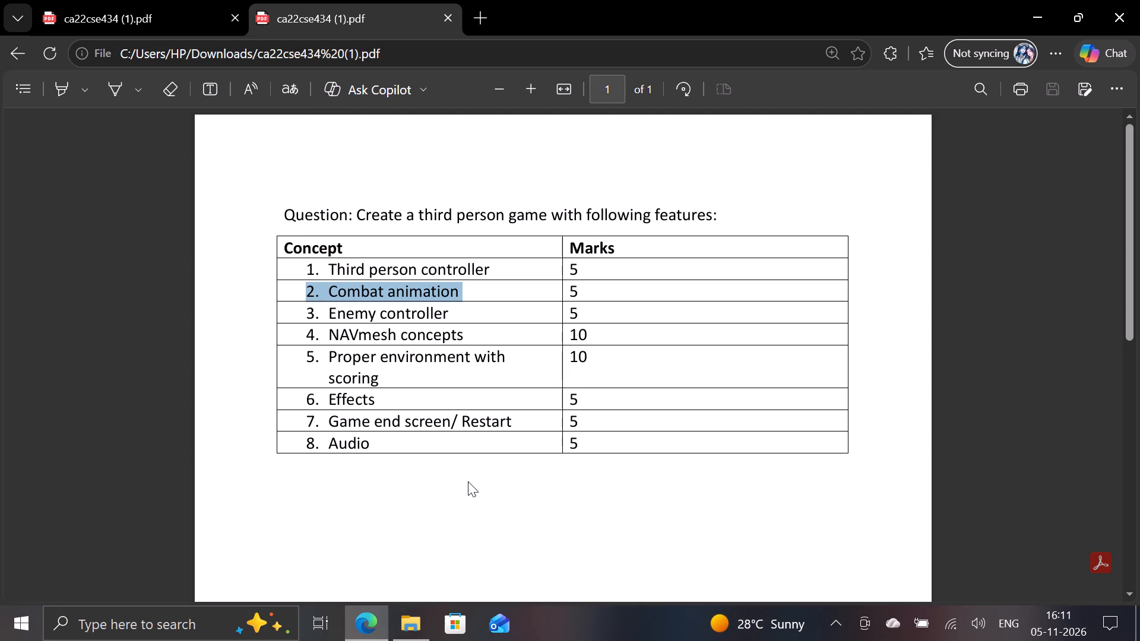
{"action": "key", "text": "ctrl+c"}
{"action": "key", "text": "ctrl+c"}
{"action": "key", "text": "ctrl+c"}
{"action": "key", "text": "ctrl+c"}
{"action": "key", "text": "ctrl+super+Left"}
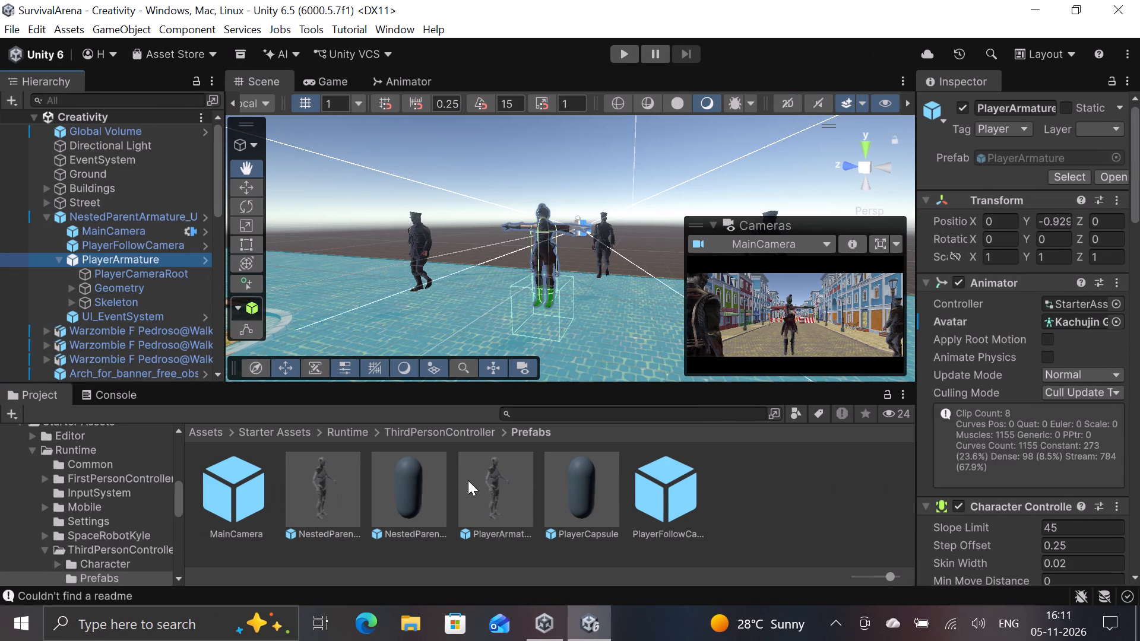
{"action": "key", "text": "ctrl+super+Left"}
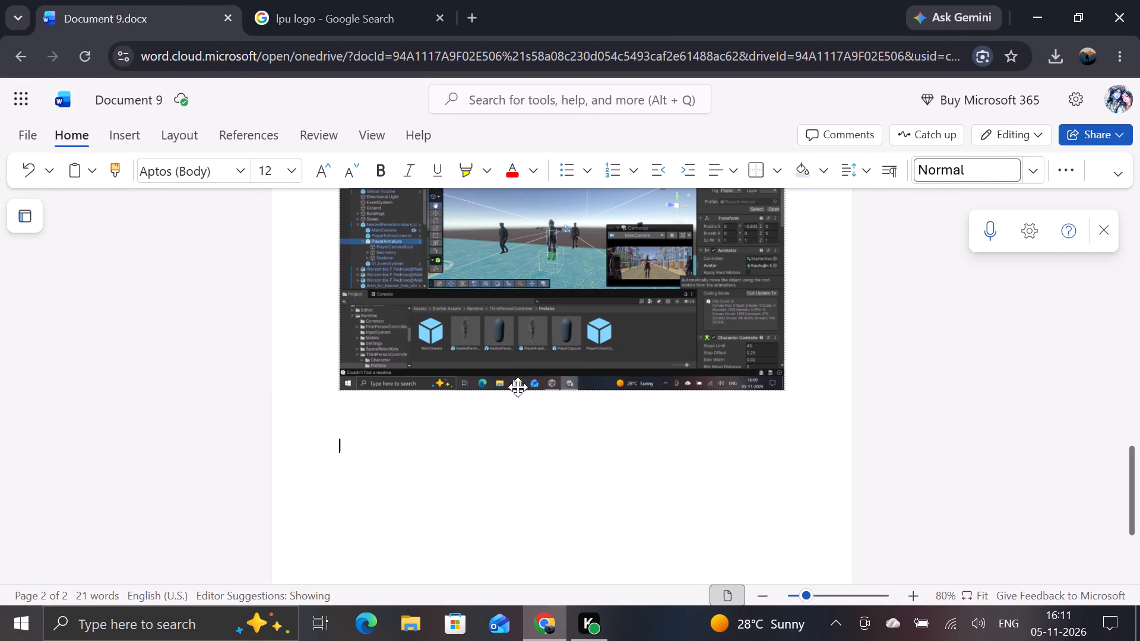
{"action": "key", "text": "ctrl+v"}
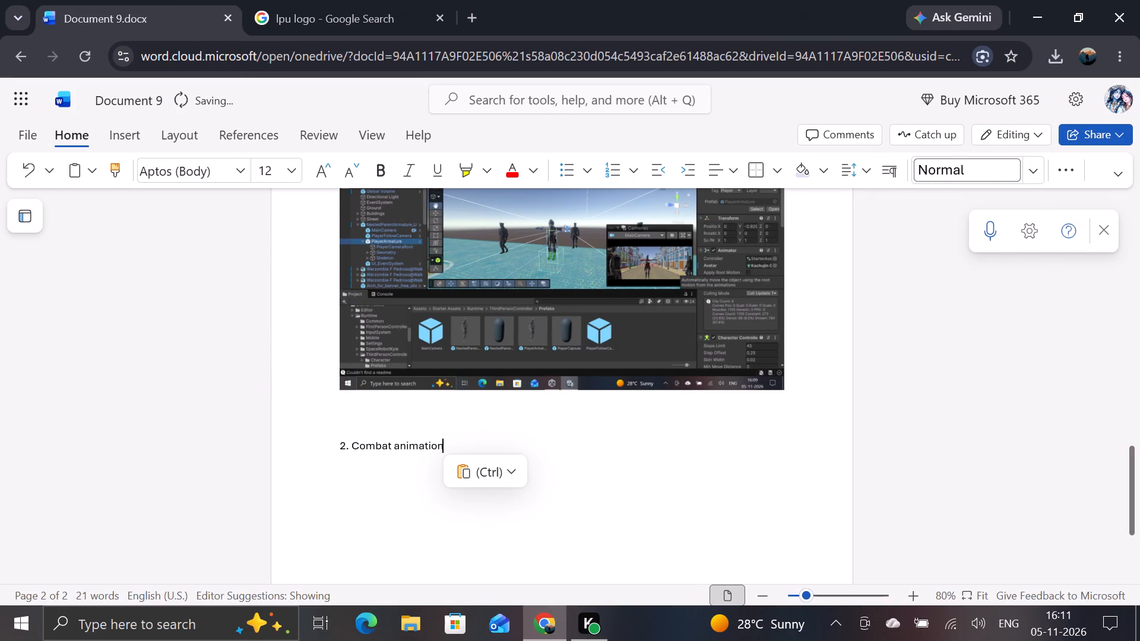
Format the pasted "2. Combat animation" heading in Times New Roman, size 20.
{"action": "left_click_drag", "start_coordinate": [446, 445], "coordinate": [338, 445]}
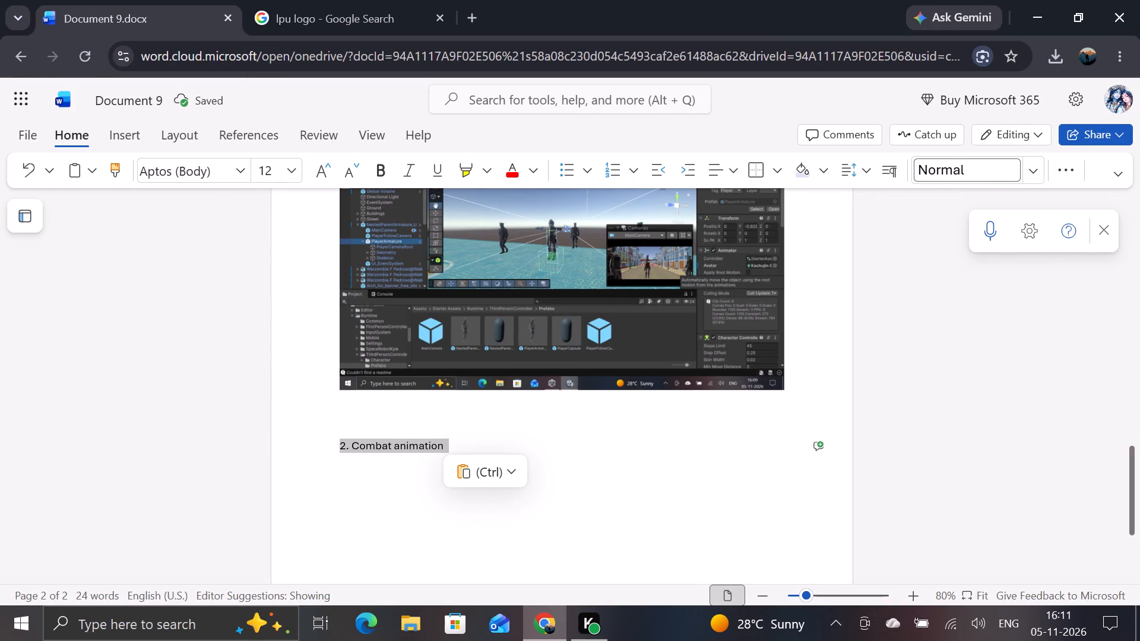
{"action": "left_click_drag", "start_coordinate": [338, 445], "coordinate": [337, 445]}
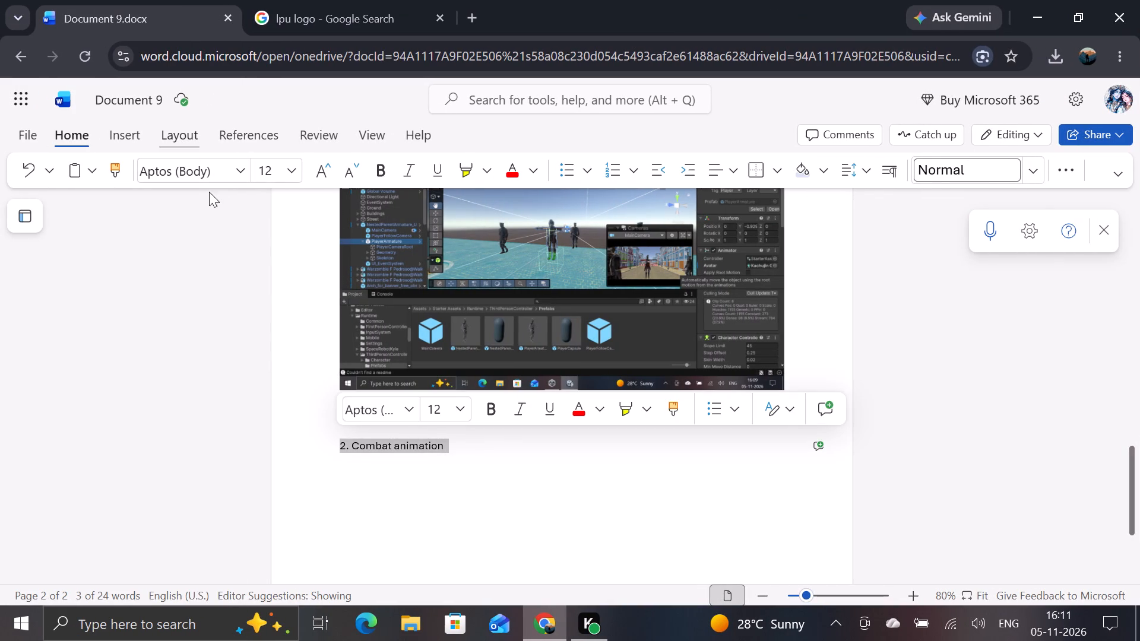
{"action": "left_click", "coordinate": [243, 176]}
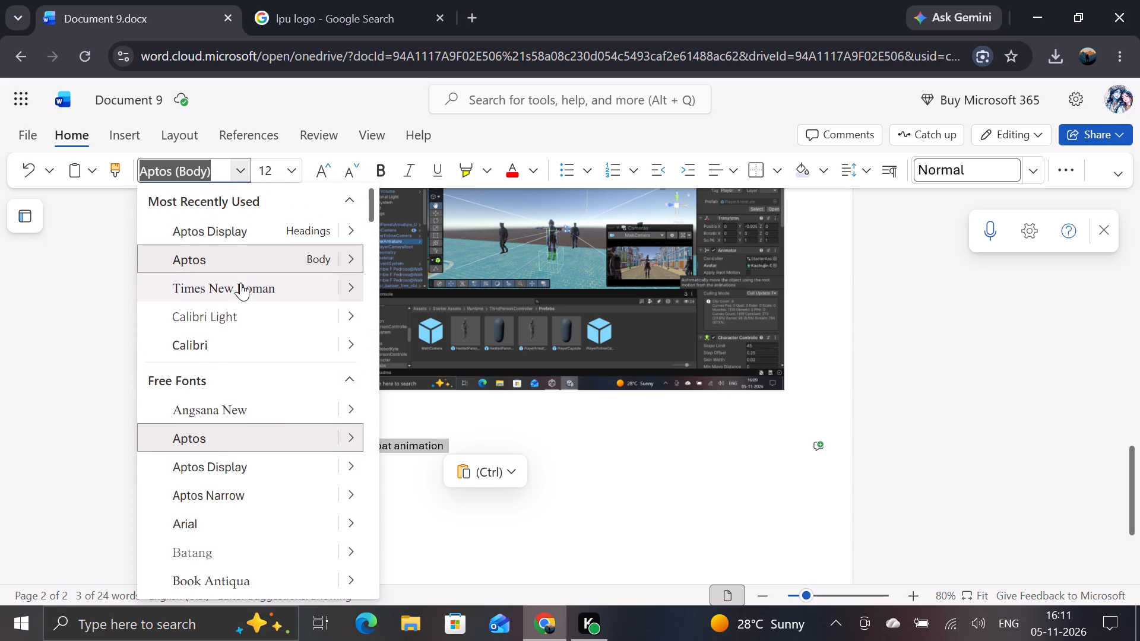
{"action": "left_click", "coordinate": [240, 283]}
{"action": "left_click", "coordinate": [292, 172]}
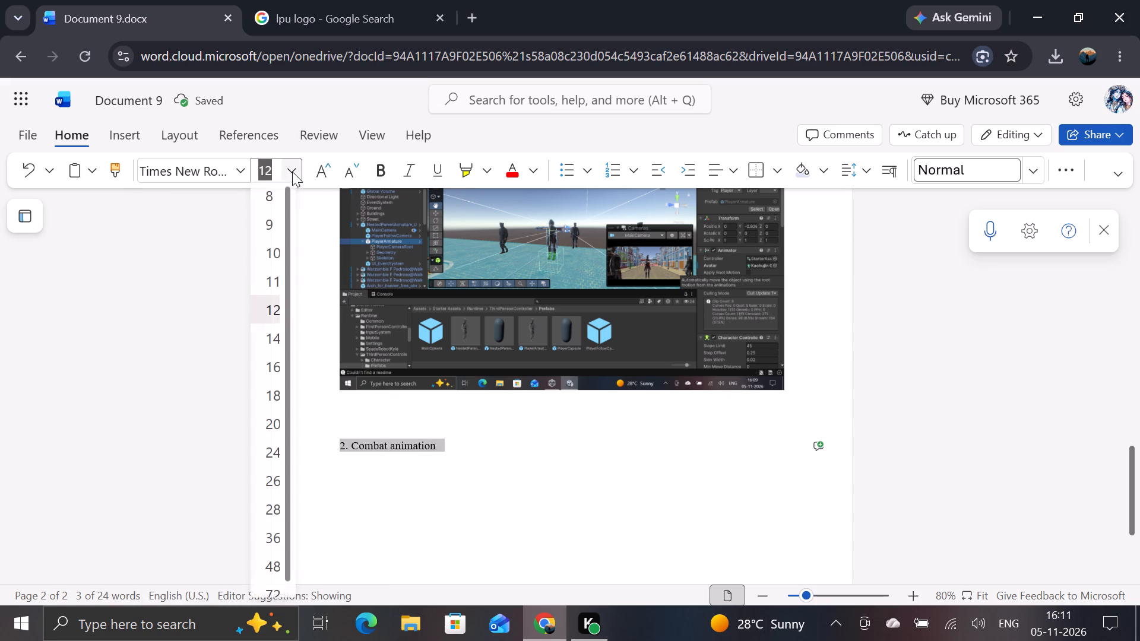
{"action": "left_click", "coordinate": [270, 427]}
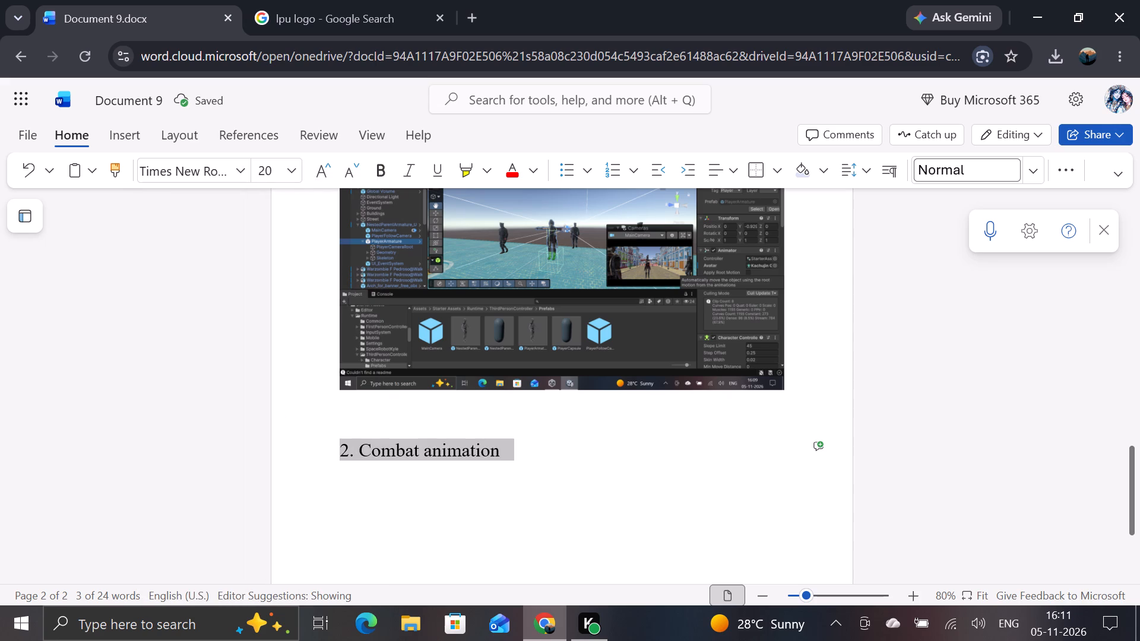
Capitalise the second word so the heading reads "2. Combat Animation", and start a new line below it.
{"action": "left_click", "coordinate": [434, 452]}
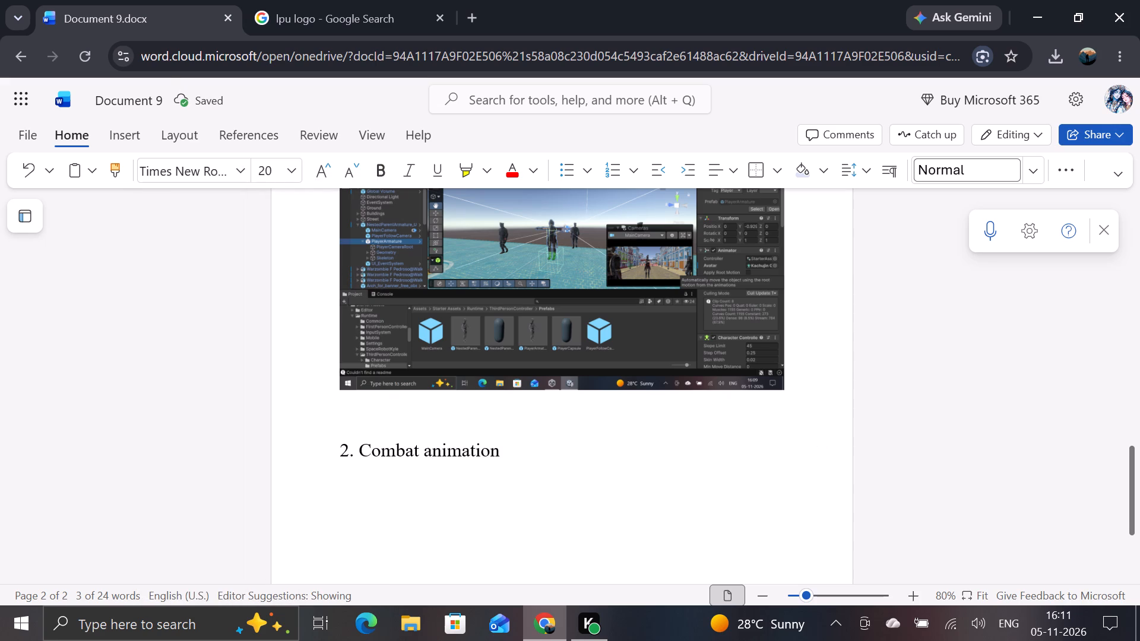
{"action": "key", "text": "BackSpace"}
{"action": "key", "text": "shift+a"}
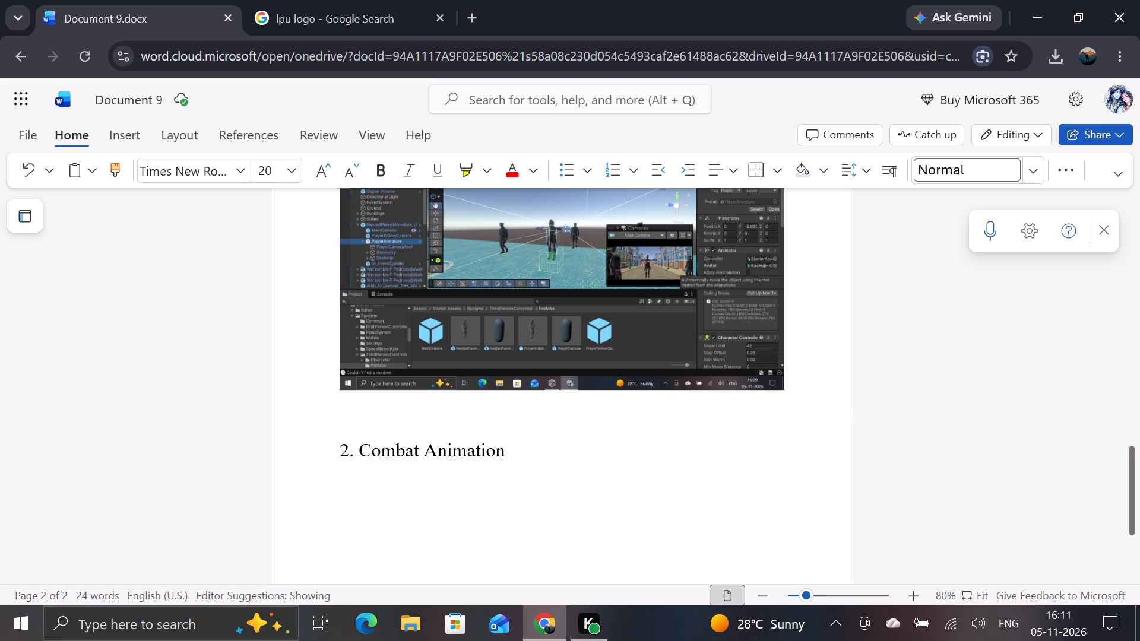
{"action": "left_click", "coordinate": [512, 453]}
{"action": "key", "text": "Return"}
Switch to Unity, open the Character assets folder and examine the import settings of the Warzombie Zombie Attack model.
{"action": "key", "text": "ctrl+super+Right"}
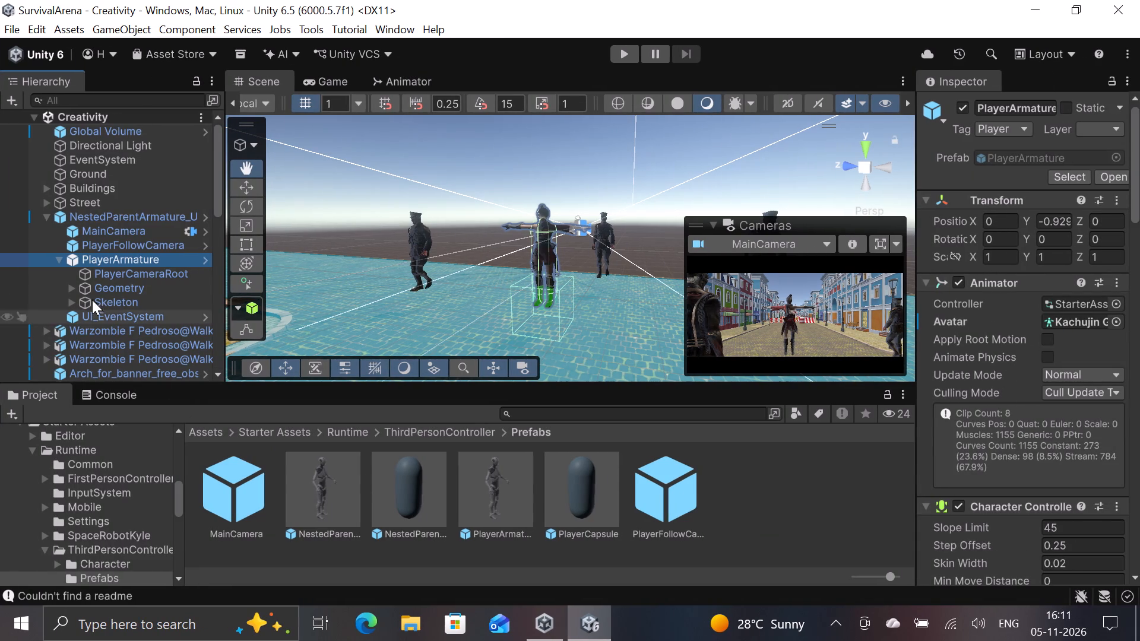
{"action": "left_click", "coordinate": [210, 434]}
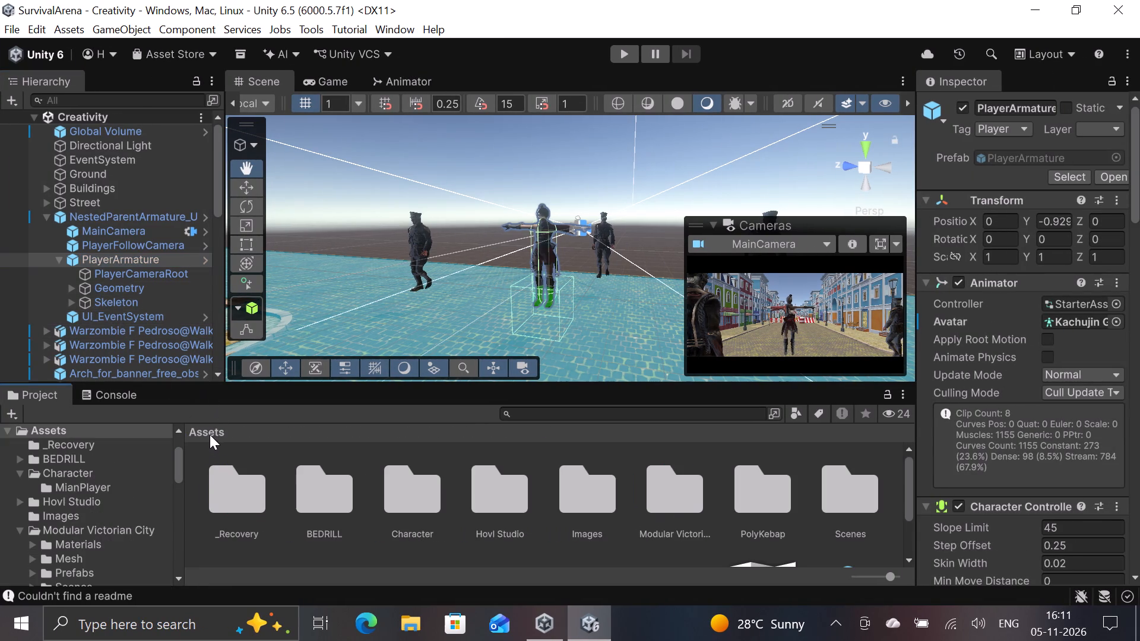
{"action": "double_click", "coordinate": [432, 493]}
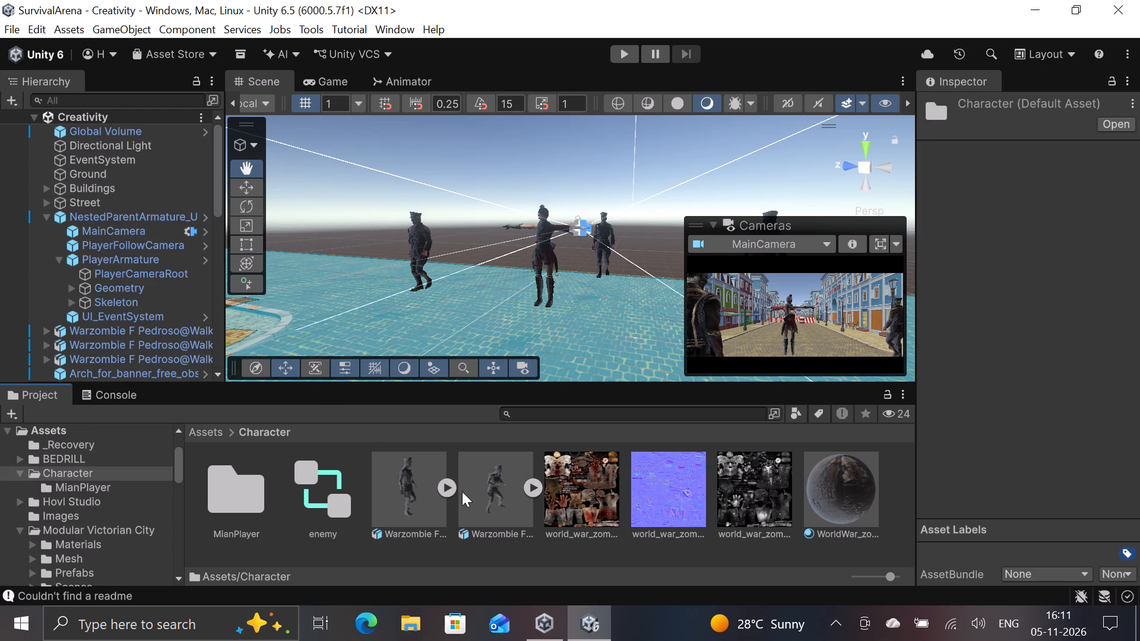
{"action": "left_click", "coordinate": [487, 488]}
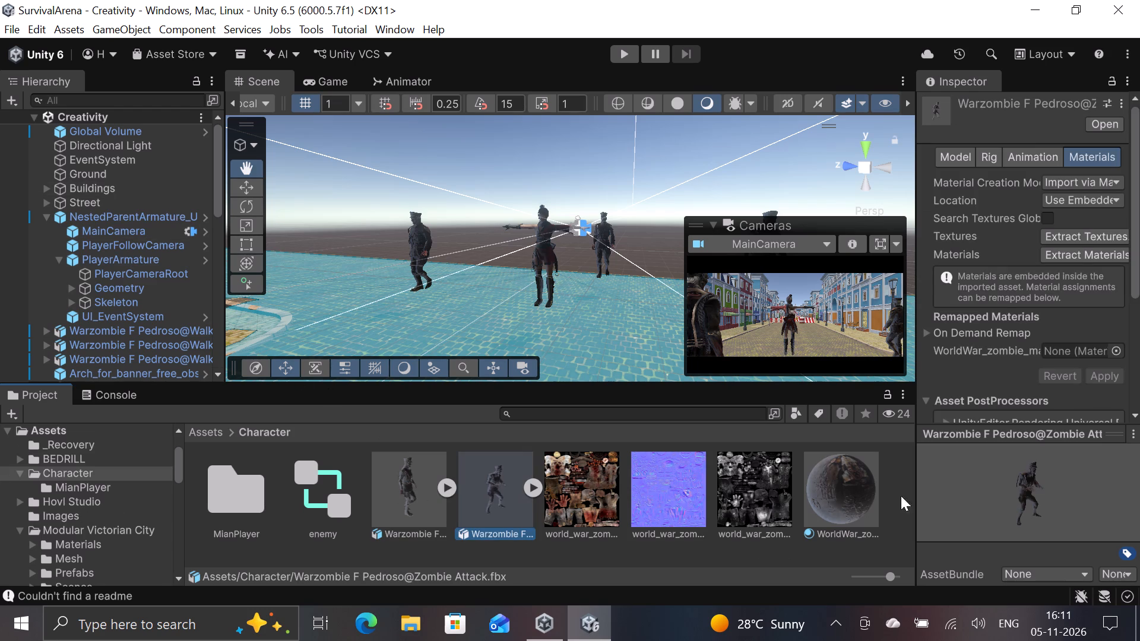
{"action": "scroll", "coordinate": [989, 300], "scroll_direction": "down", "scroll_amount": 8}
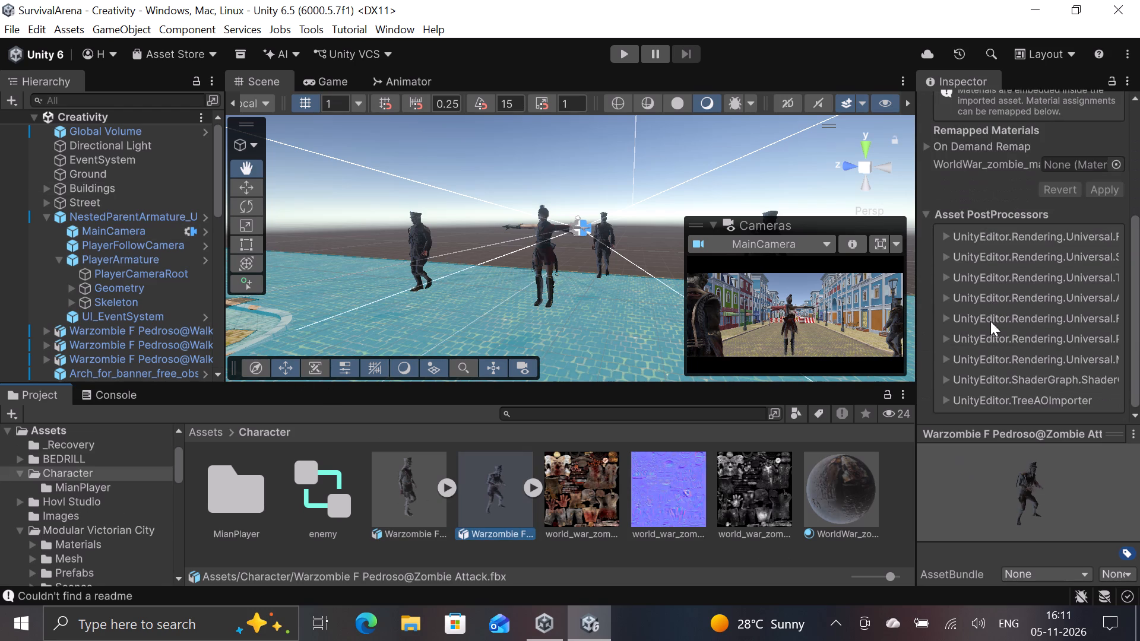
{"action": "scroll", "coordinate": [957, 472], "scroll_direction": "down", "scroll_amount": 2}
{"action": "scroll", "coordinate": [995, 258], "scroll_direction": "up", "scroll_amount": 4}
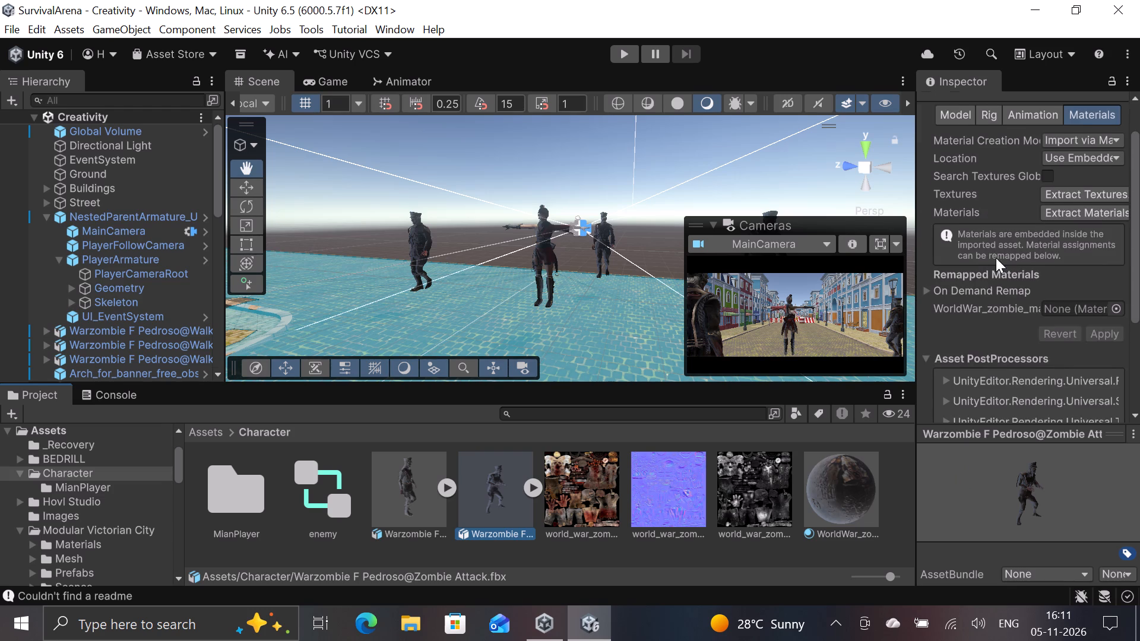
{"action": "scroll", "coordinate": [996, 258], "scroll_direction": "up", "scroll_amount": 1}
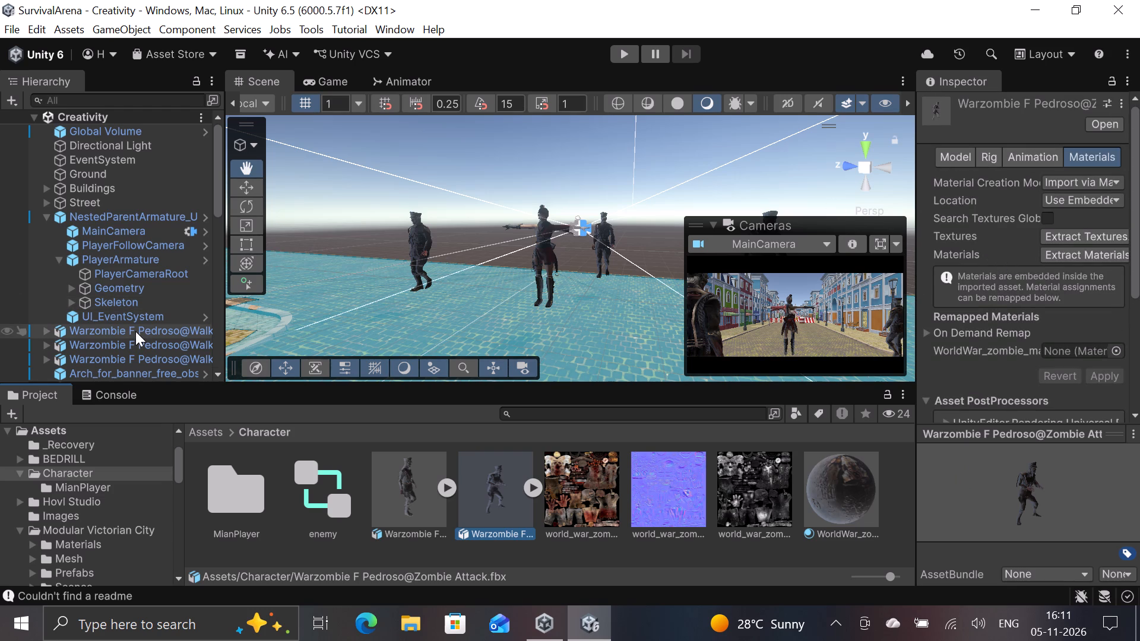
Examine the components of the first Warzombie in the scene, through to its Enemy Controller script.
{"action": "left_click", "coordinate": [135, 331]}
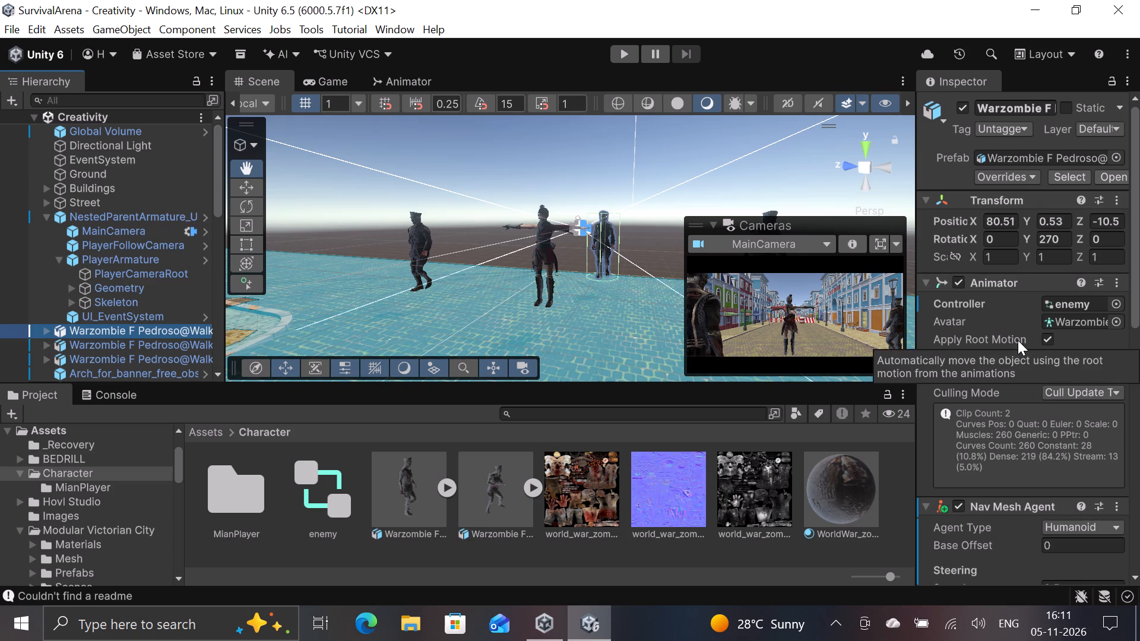
{"action": "scroll", "coordinate": [1019, 343], "scroll_direction": "down", "scroll_amount": 2}
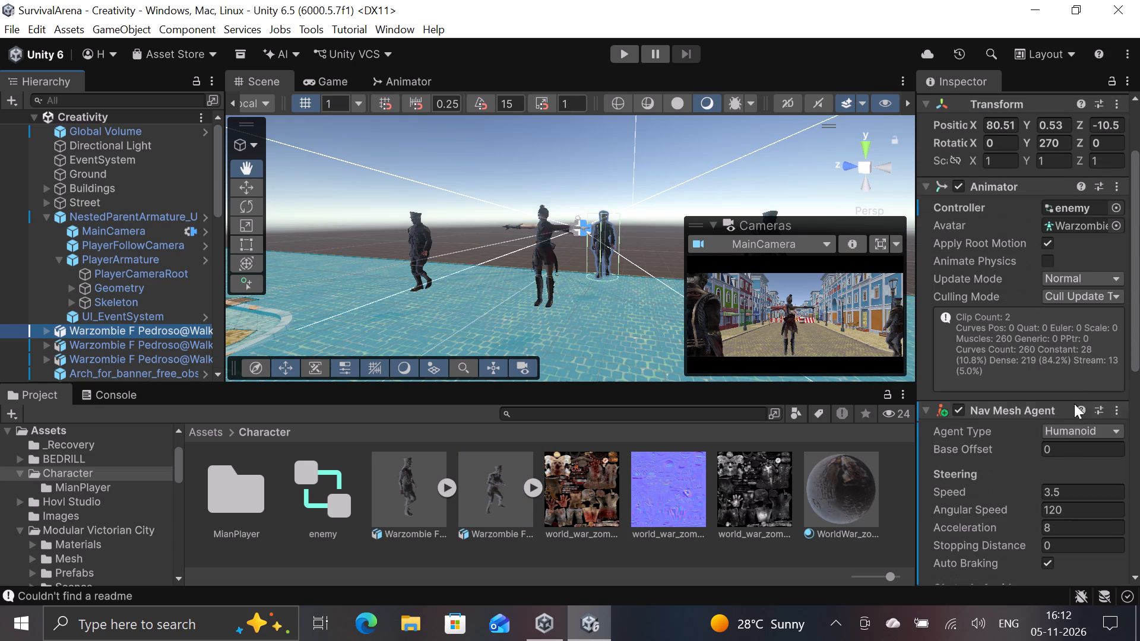
{"action": "scroll", "coordinate": [1031, 426], "scroll_direction": "down", "scroll_amount": 7}
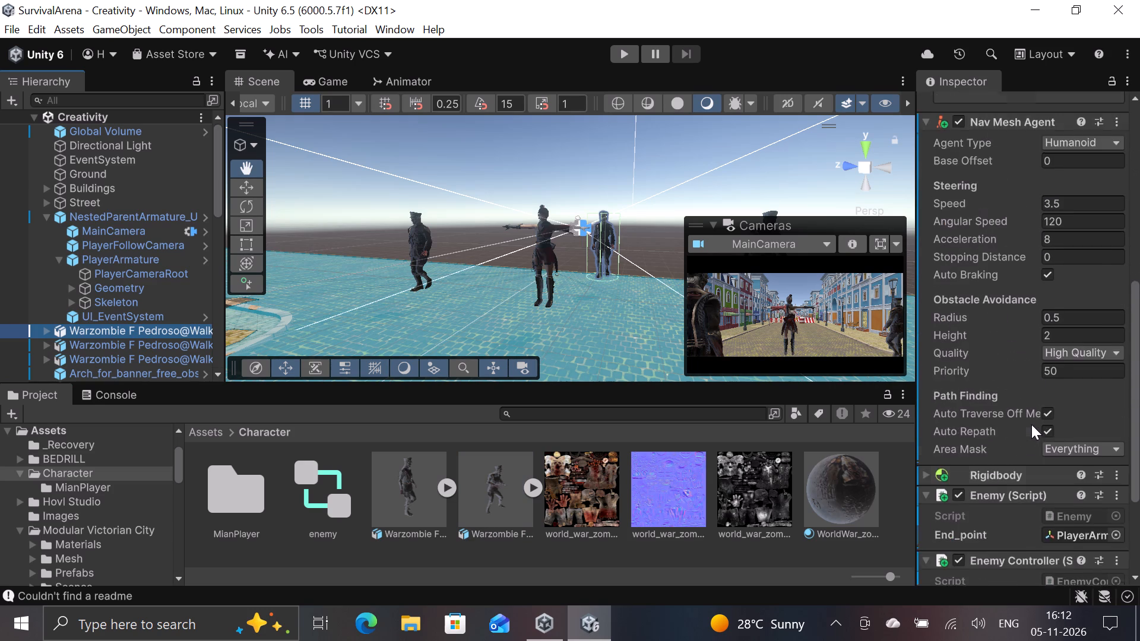
{"action": "scroll", "coordinate": [1031, 424], "scroll_direction": "down", "scroll_amount": 3}
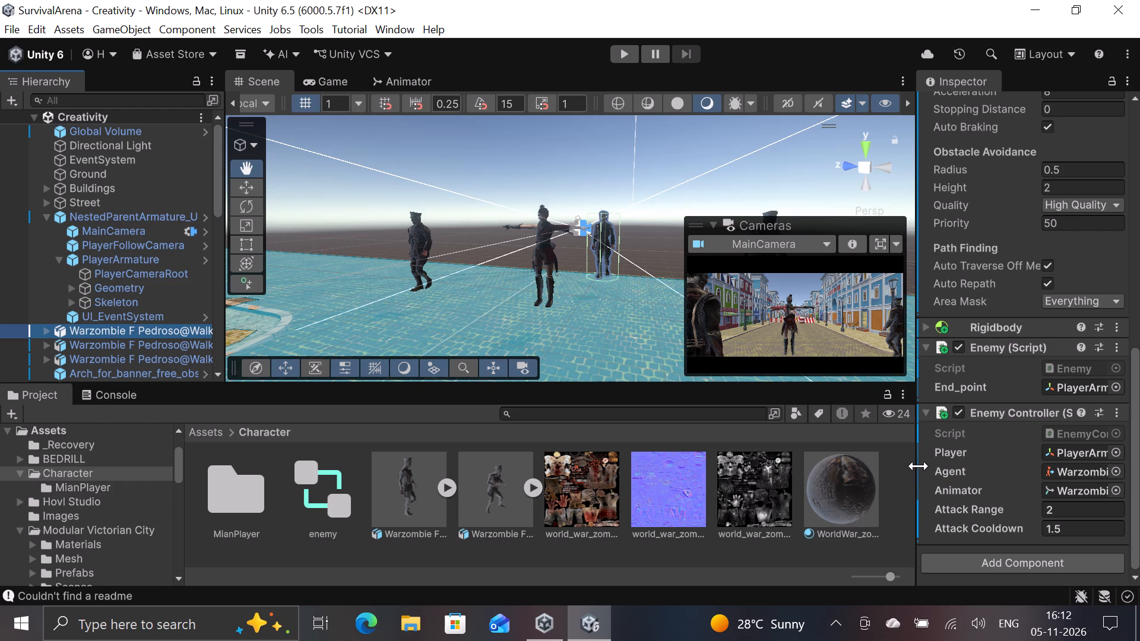
Run the game in Play mode to view the zombies' combat animation.
{"action": "left_click", "coordinate": [628, 50]}
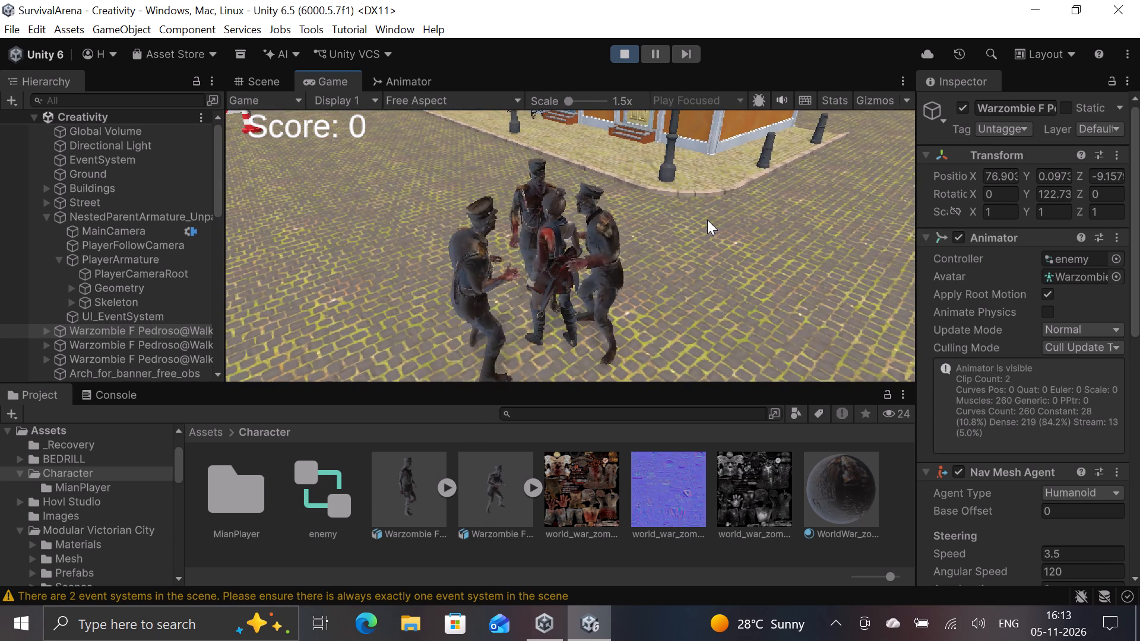
Capture the running game with the zombies attacking the player and paste the screenshot below the "2. Combat Animation" heading in Word.
{"action": "key", "text": "Print"}
{"action": "key", "text": "Print"}
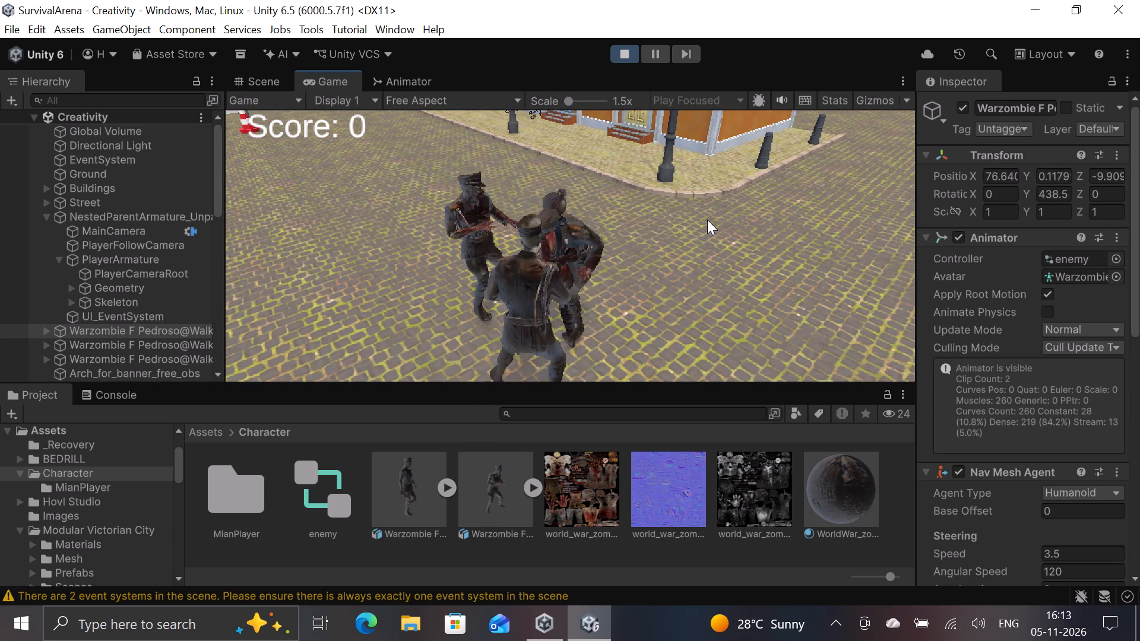
{"action": "key", "text": "Print"}
{"action": "key", "text": "Print"}
{"action": "key", "text": "Print"}
{"action": "key", "text": "Print"}
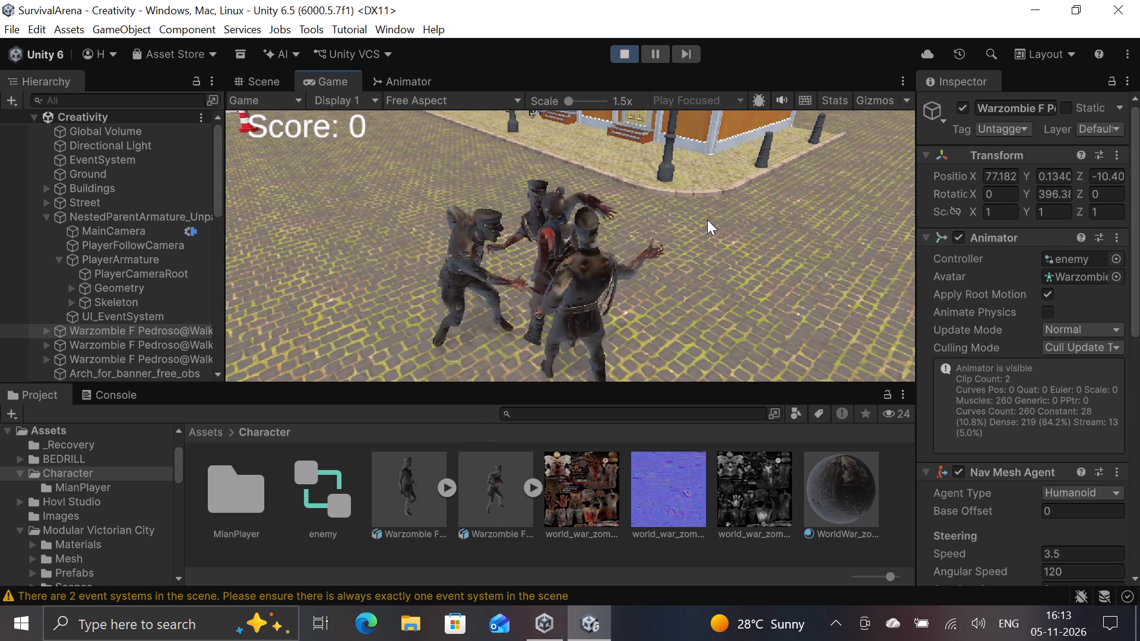
{"action": "key", "text": "ctrl+super+Left"}
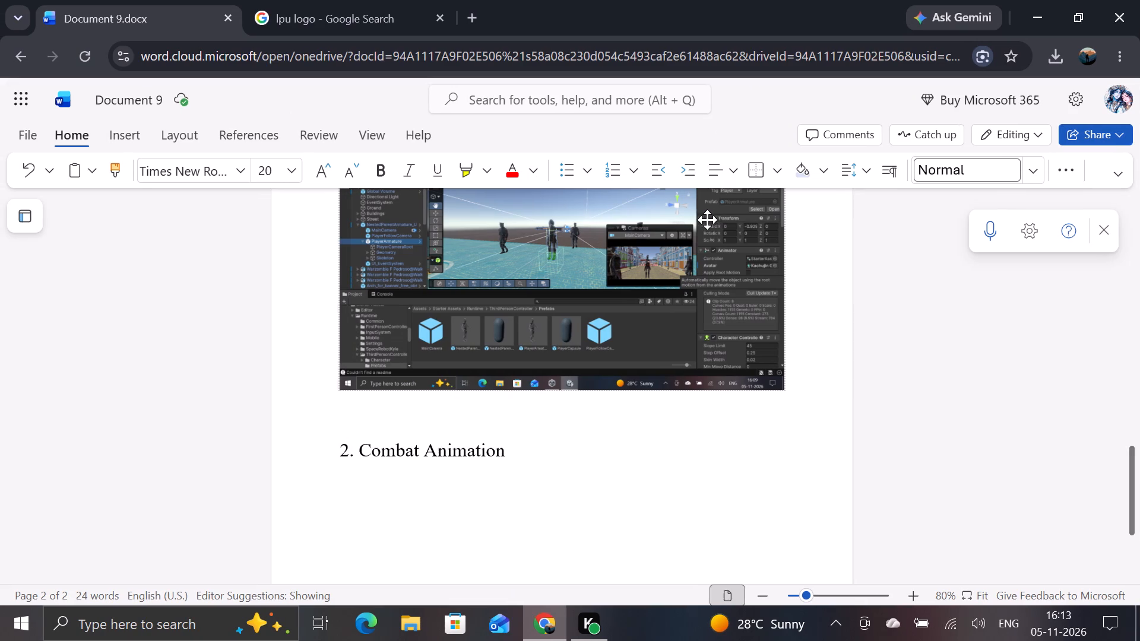
{"action": "key", "text": "ctrl+v"}
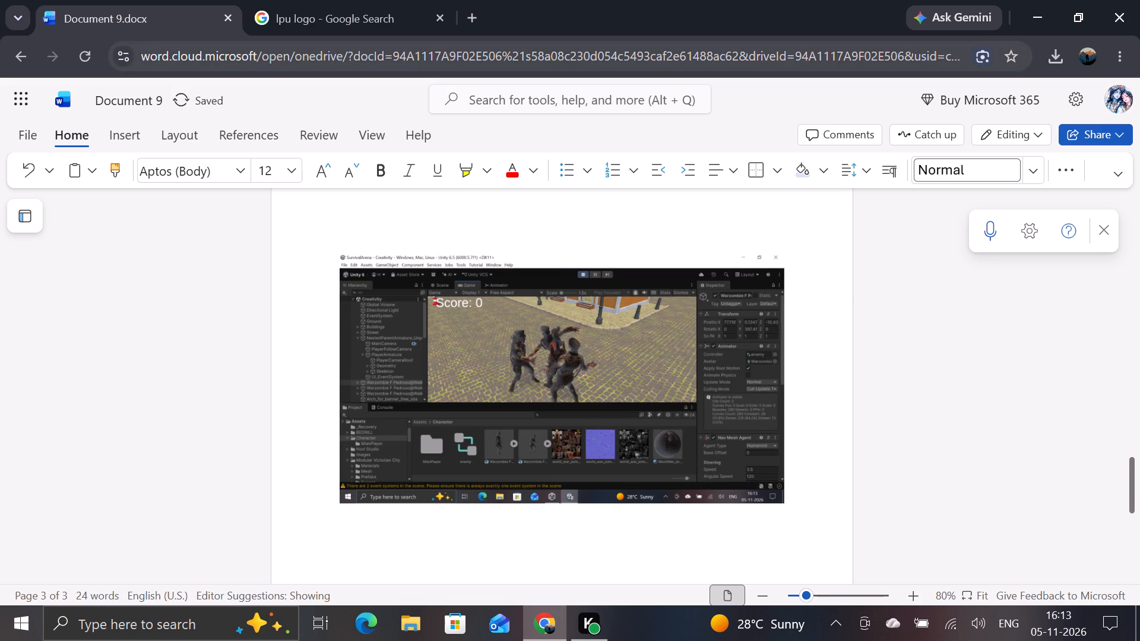
Switch back to Unity and stop Play mode.
{"action": "key", "text": "ctrl+super+Right"}
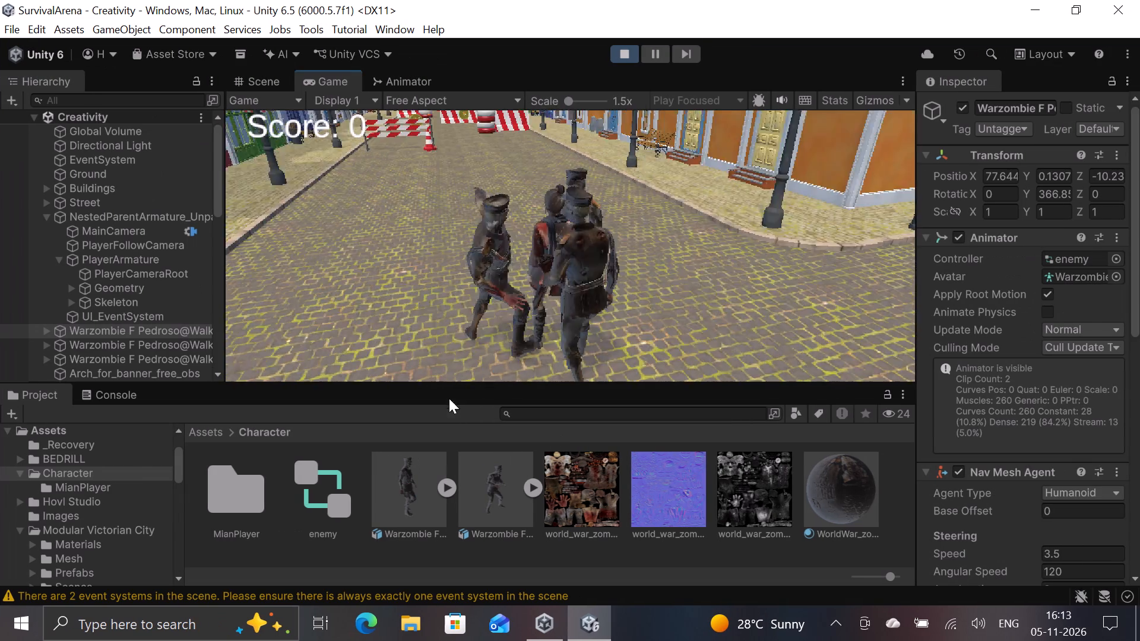
{"action": "left_click", "coordinate": [621, 61]}
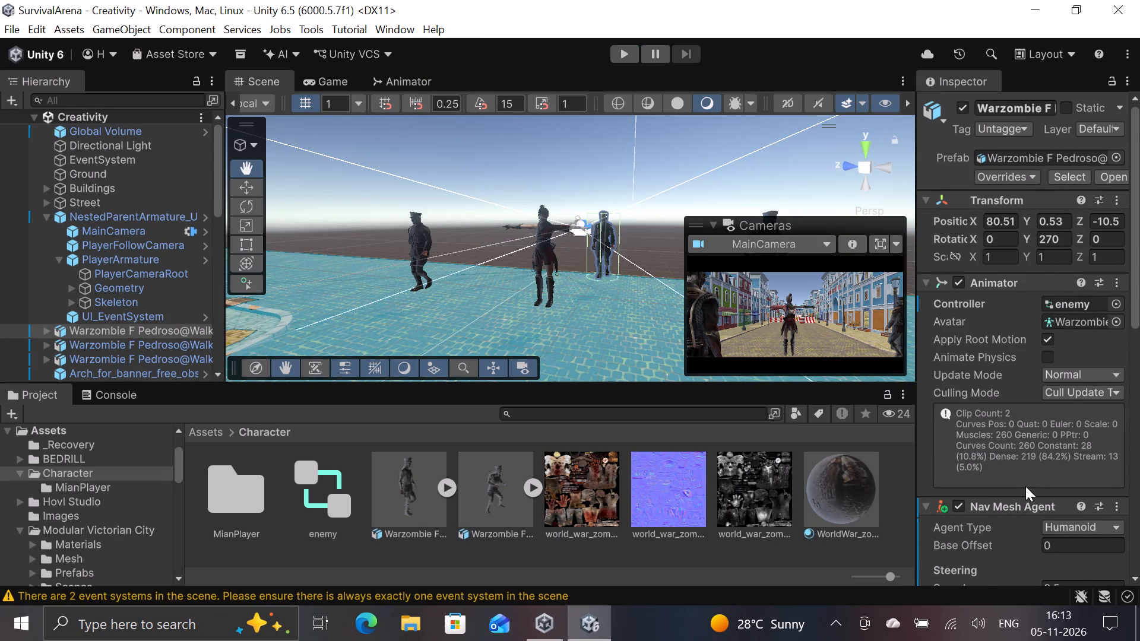
{"action": "scroll", "coordinate": [1024, 486], "scroll_direction": "down", "scroll_amount": 1}
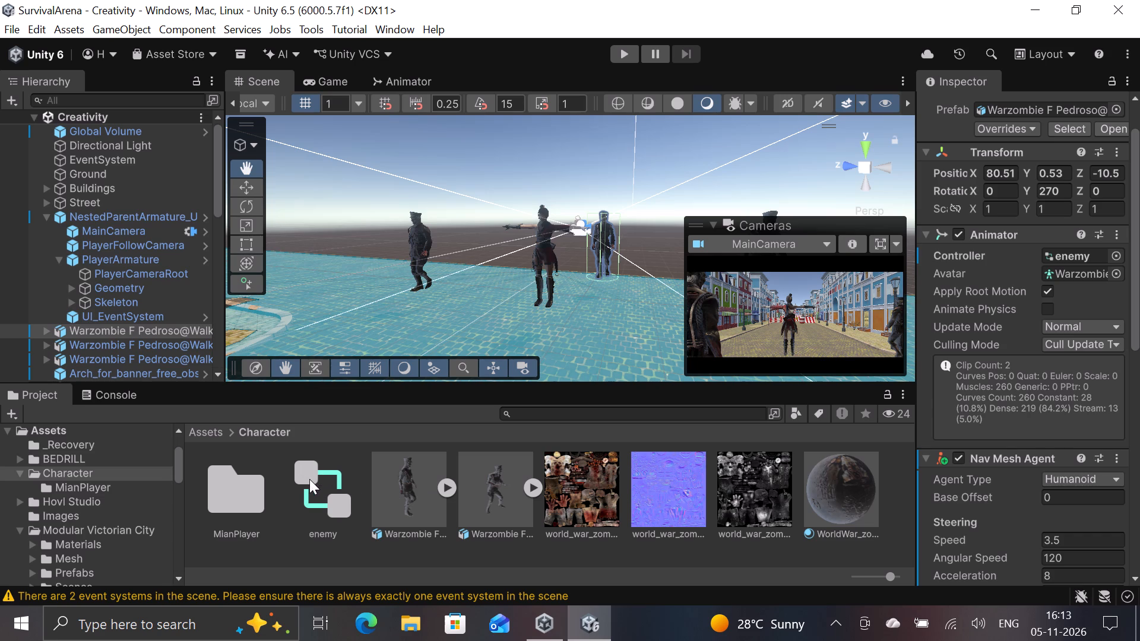
Open the enemy animator controller, capture its Walking and Zombie Attack state graph, and paste the screenshot below the gameplay image in Word.
{"action": "left_click", "coordinate": [325, 497]}
{"action": "double_click", "coordinate": [325, 497]}
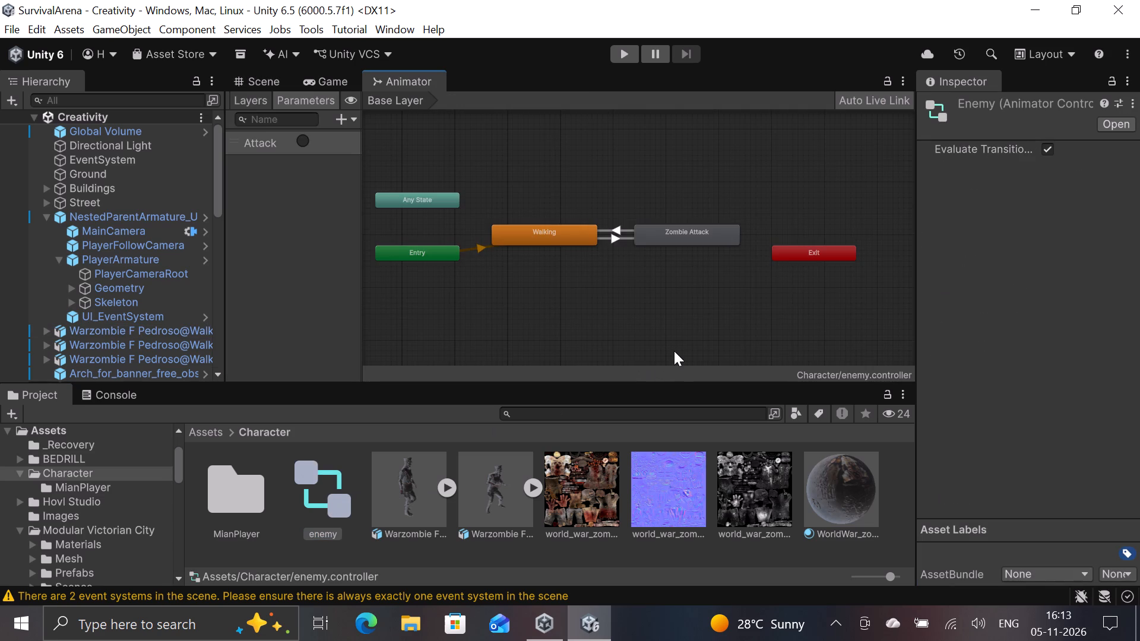
{"action": "key", "text": "Print"}
{"action": "key", "text": "Print"}
{"action": "key", "text": "Print"}
{"action": "key", "text": "Print"}
{"action": "key", "text": "ctrl+super+Left"}
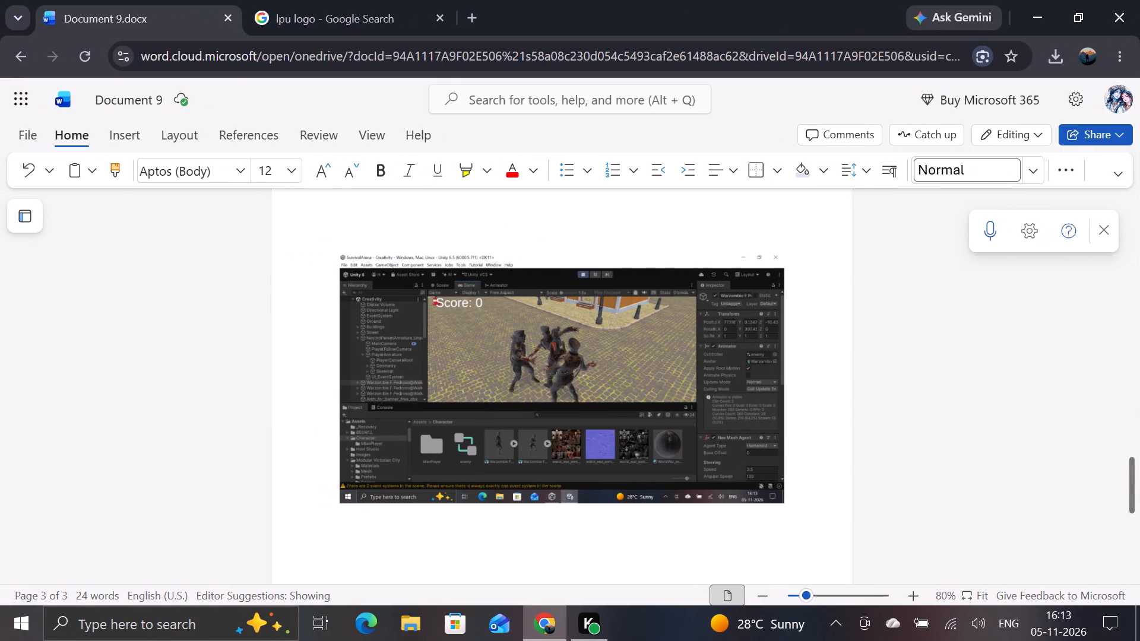
{"action": "key", "text": "Return"}
{"action": "key", "text": "ctrl+v"}
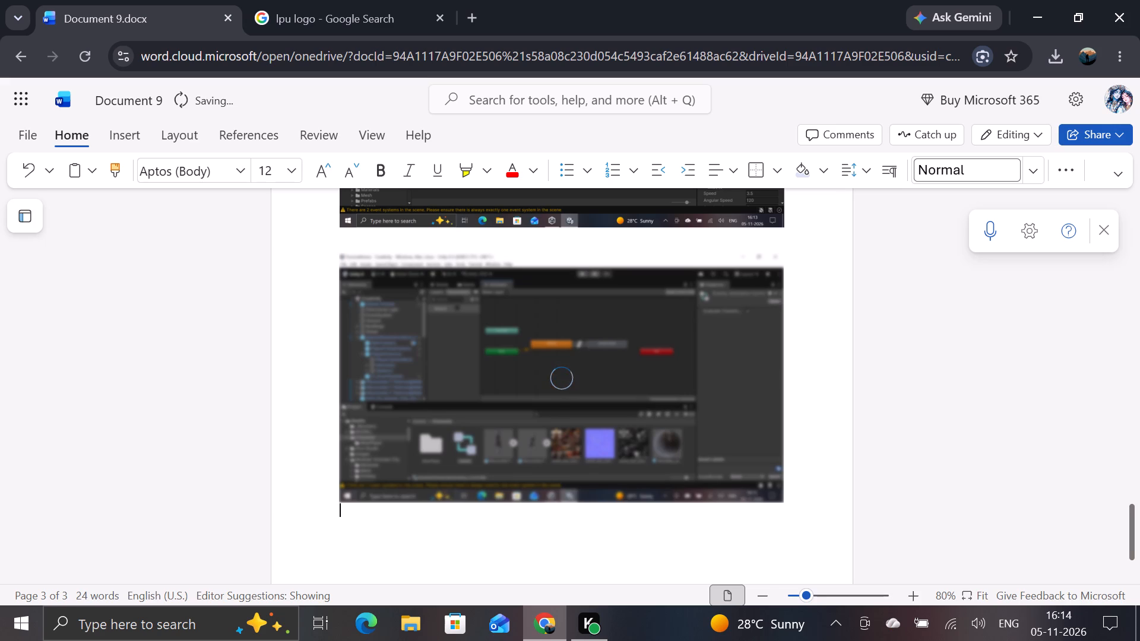
Check the question PDF for the next feature, and open the EnemyController1 script from the Scripts assets folder in Unity.
{"action": "key", "text": "ctrl+super+Right"}
{"action": "key", "text": "ctrl+super+Right"}
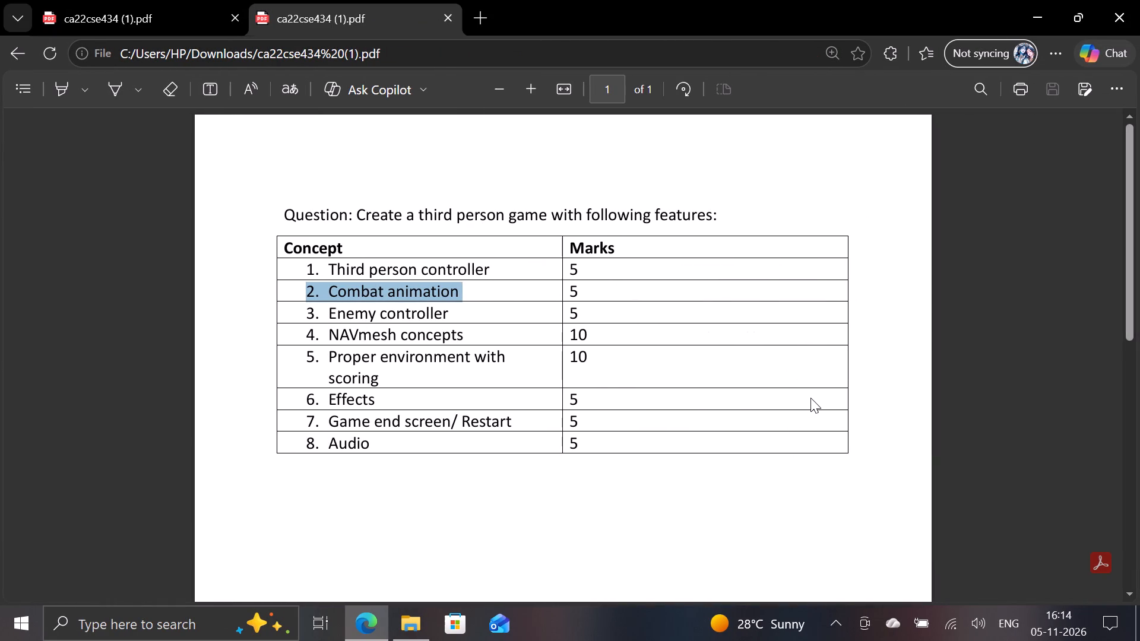
{"action": "key", "text": "ctrl+super+Left"}
{"action": "key", "text": "ctrl+super+Left"}
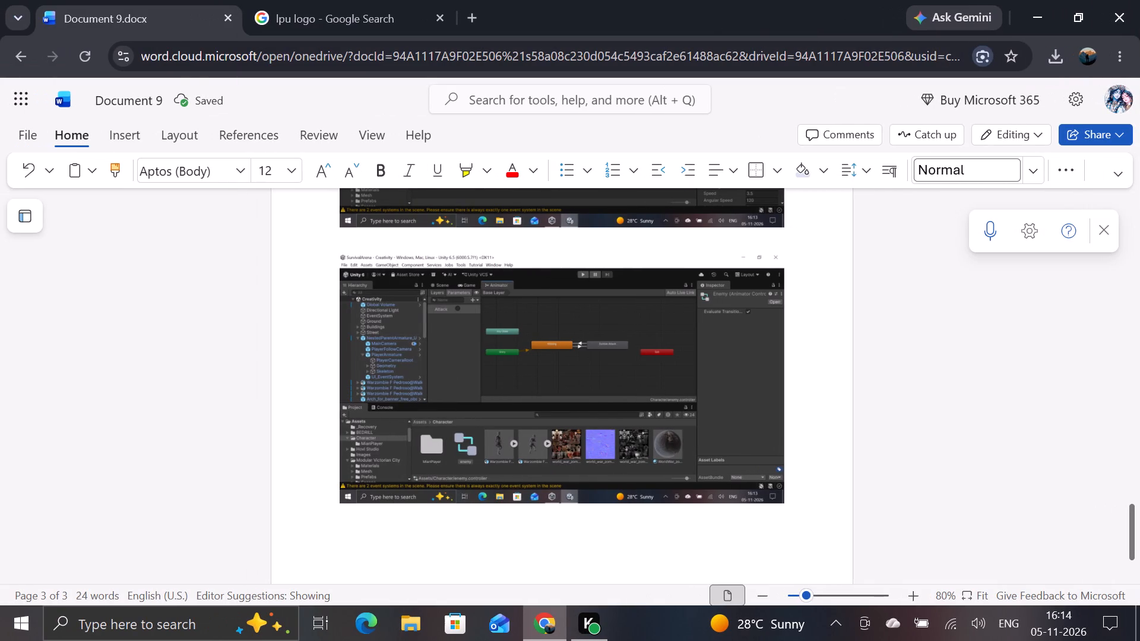
{"action": "key", "text": "ctrl+super+Right"}
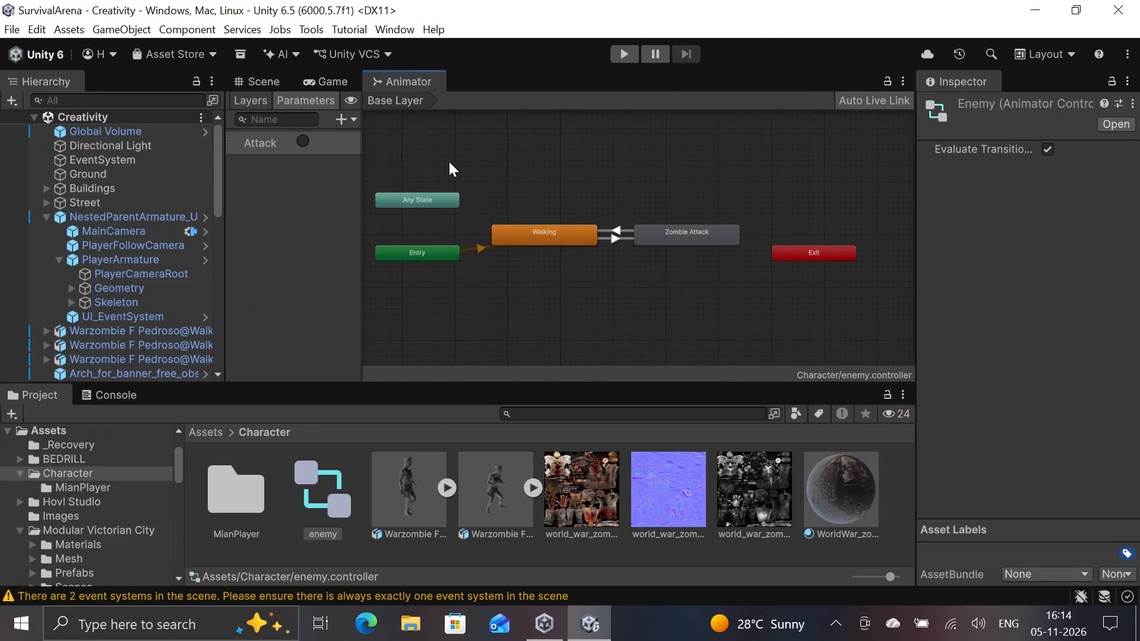
{"action": "left_click", "coordinate": [268, 77]}
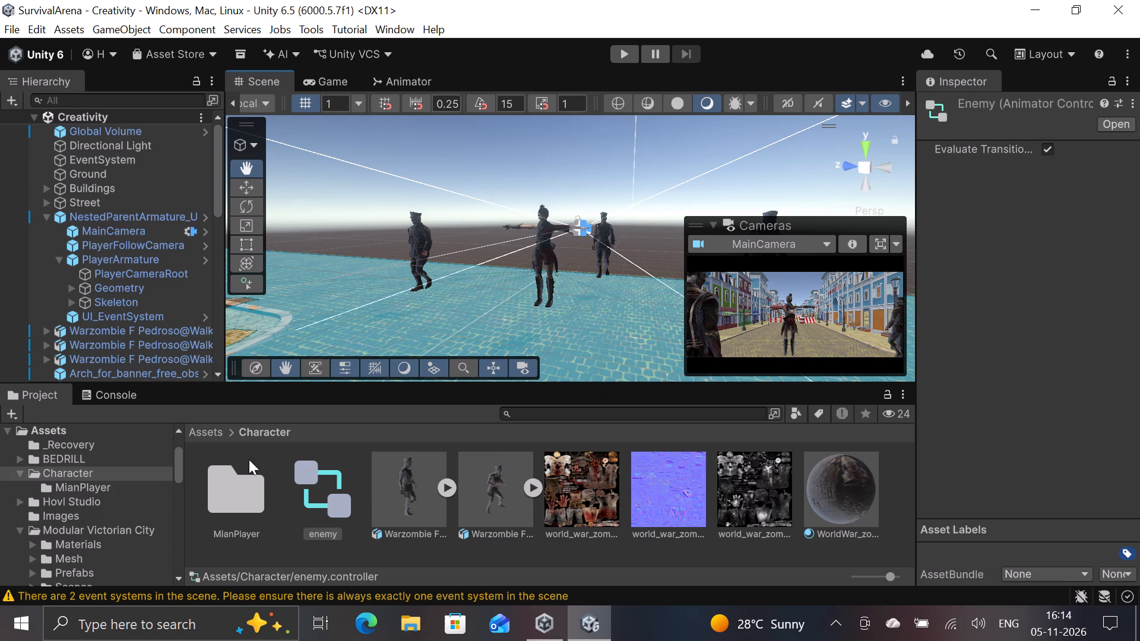
{"action": "left_click", "coordinate": [204, 433]}
{"action": "scroll", "coordinate": [620, 507], "scroll_direction": "down", "scroll_amount": 1}
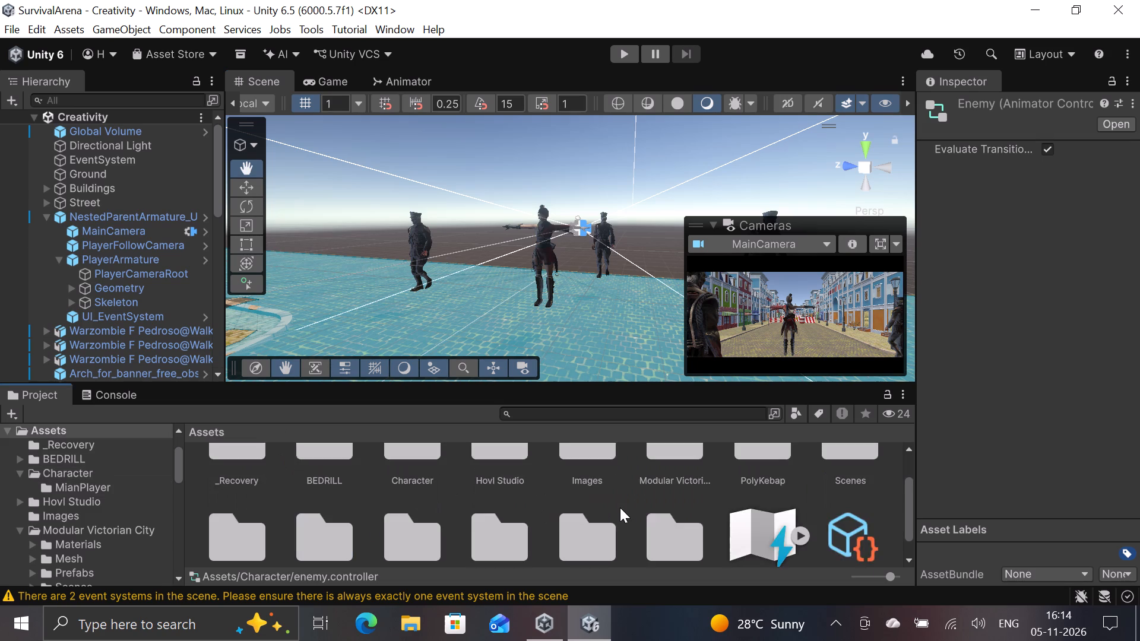
{"action": "scroll", "coordinate": [623, 505], "scroll_direction": "up", "scroll_amount": 1}
{"action": "scroll", "coordinate": [485, 540], "scroll_direction": "down", "scroll_amount": 2}
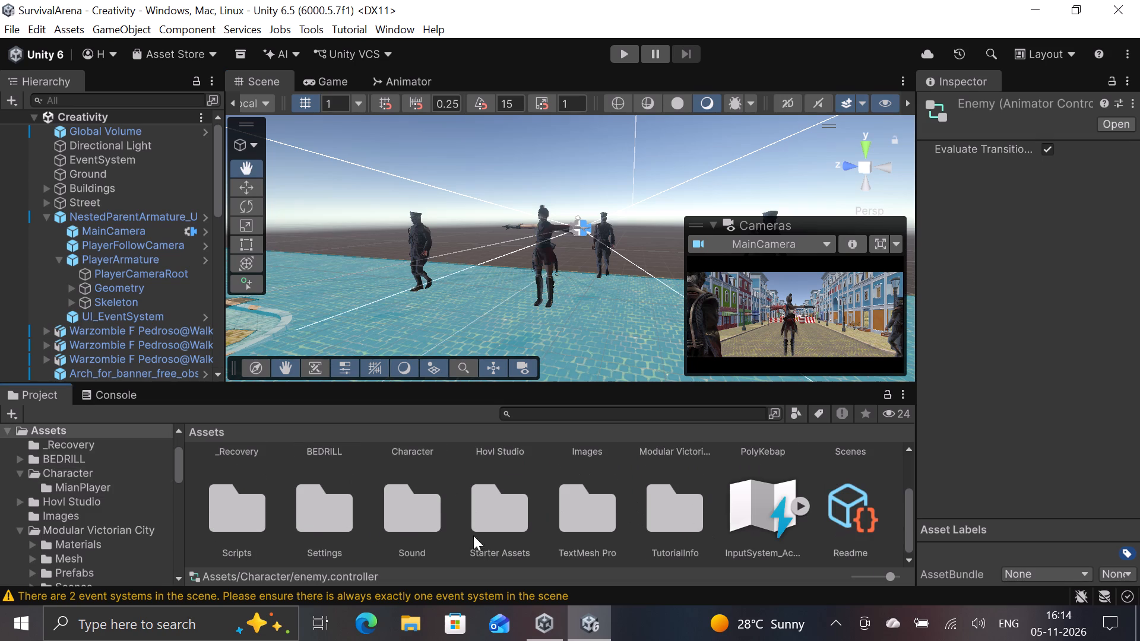
{"action": "left_click", "coordinate": [216, 509]}
{"action": "left_click", "coordinate": [216, 509]}
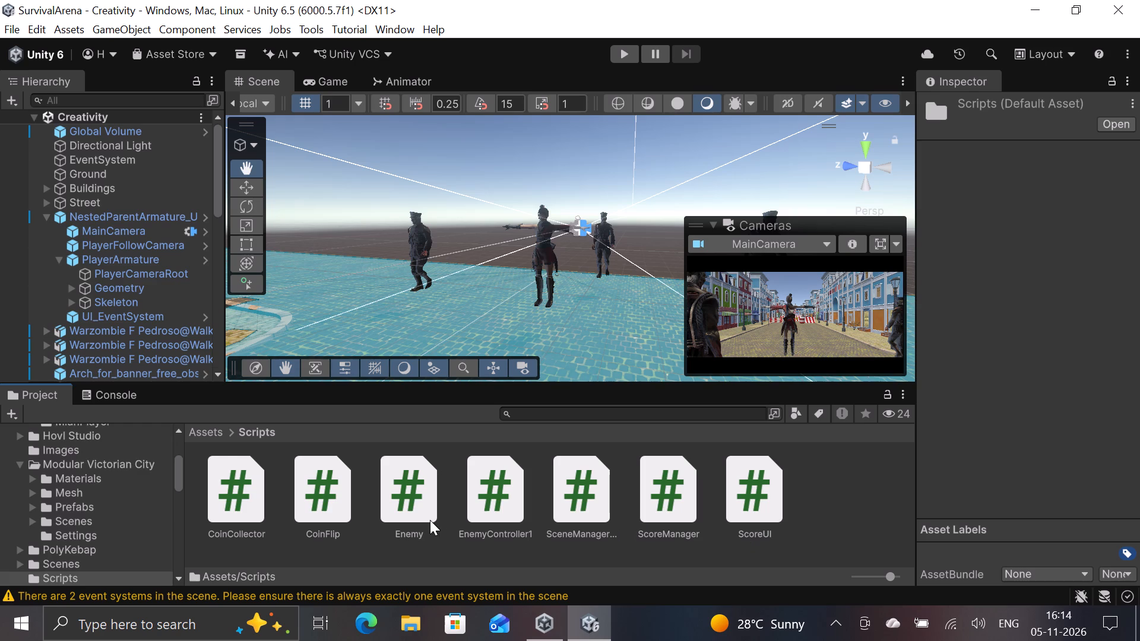
{"action": "double_click", "coordinate": [504, 501]}
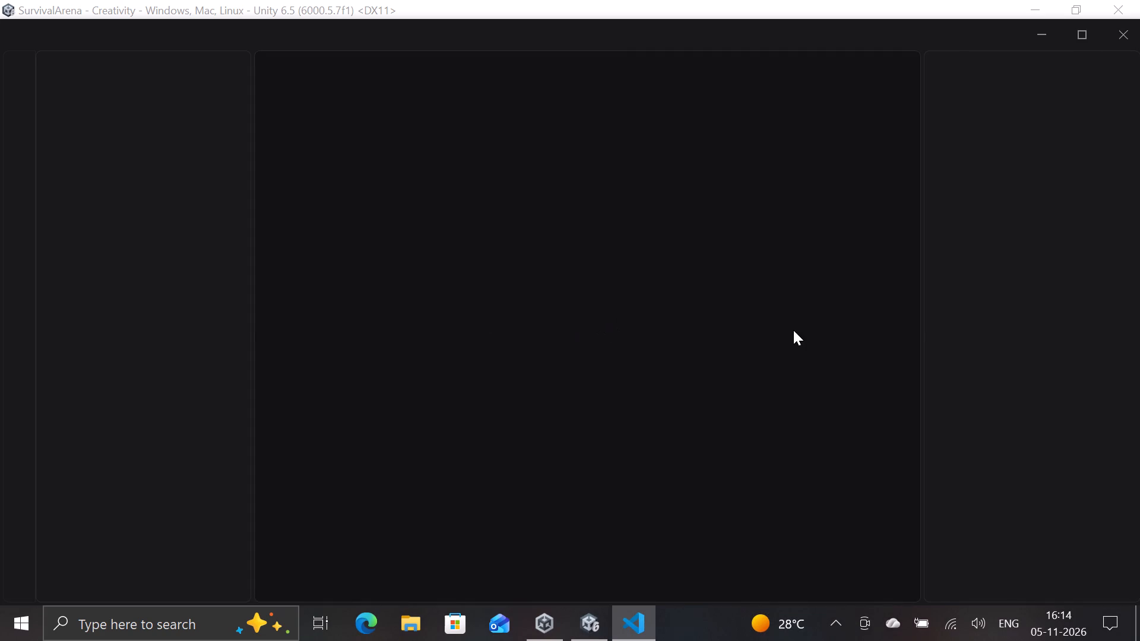
Examine the EnemyController1 script from its declarations through the attack logic in Update, trying smaller zoom levels to fit the code.
{"action": "left_click", "coordinate": [697, 345]}
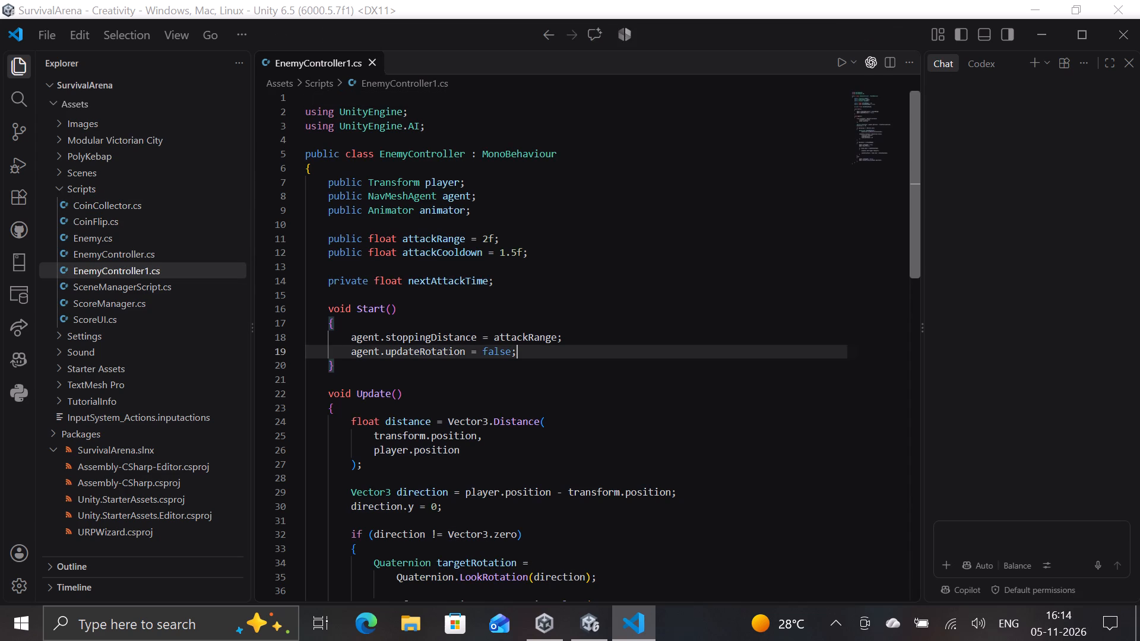
{"action": "key", "text": "ctrl+minus"}
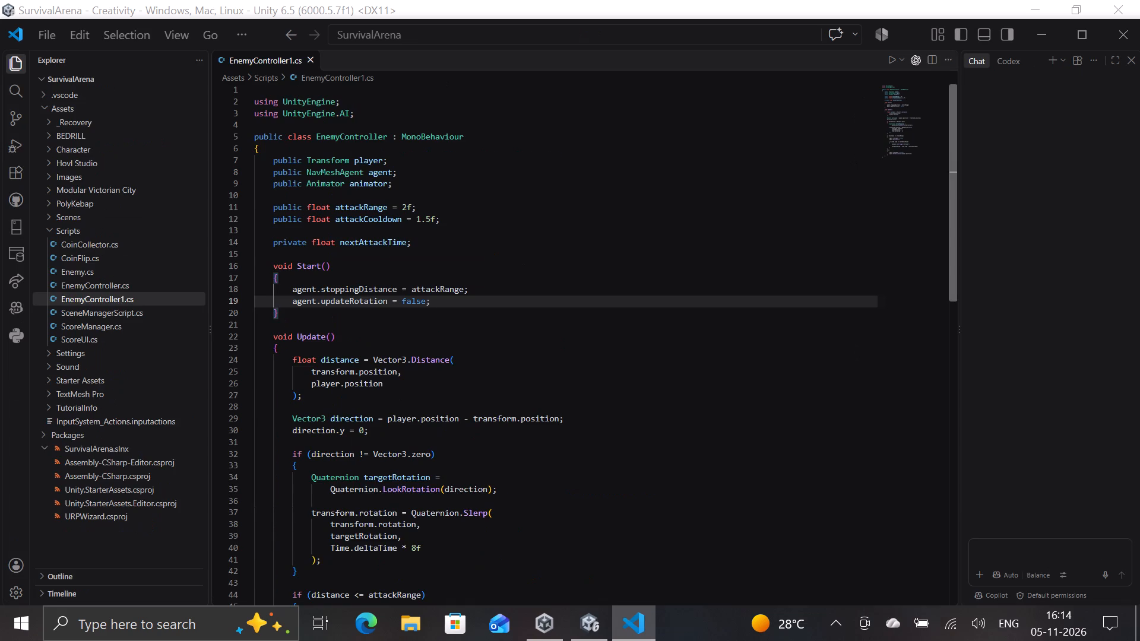
{"action": "key", "text": "ctrl+minus"}
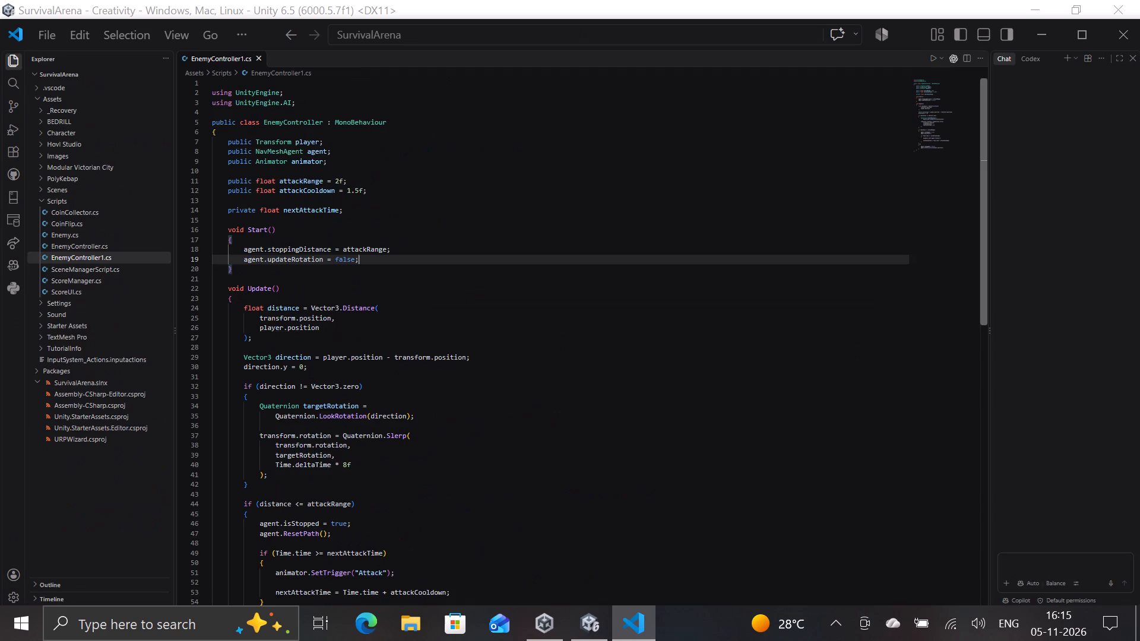
{"action": "key", "text": "ctrl+minus"}
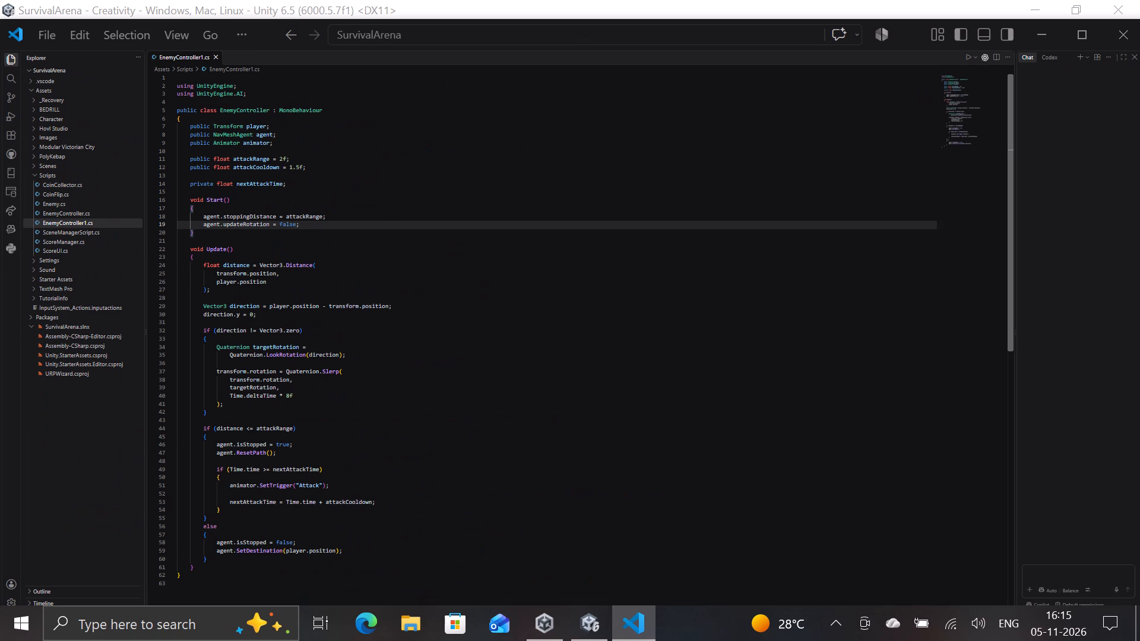
{"action": "key", "text": "ctrl+minus"}
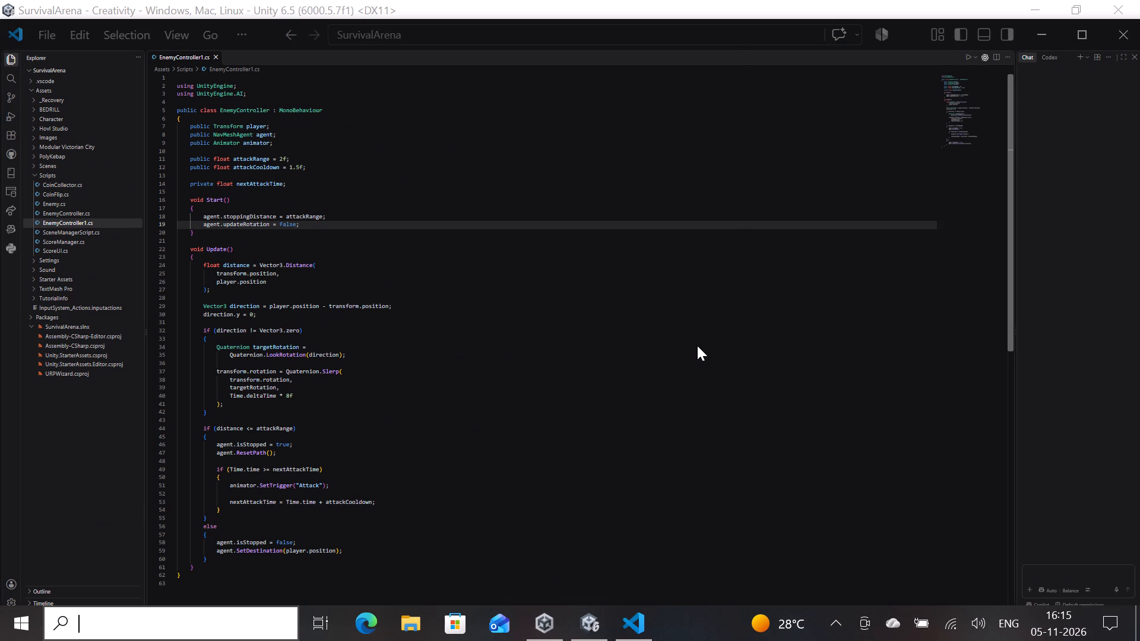
{"action": "left_click", "coordinate": [867, 381]}
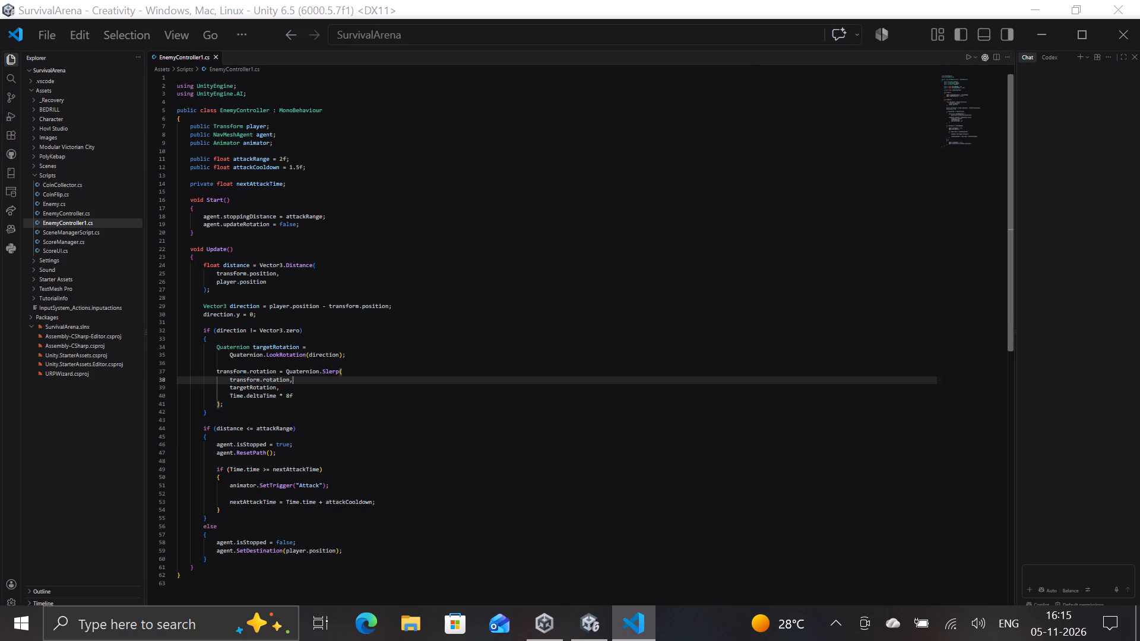
{"action": "key", "text": "ctrl+equal"}
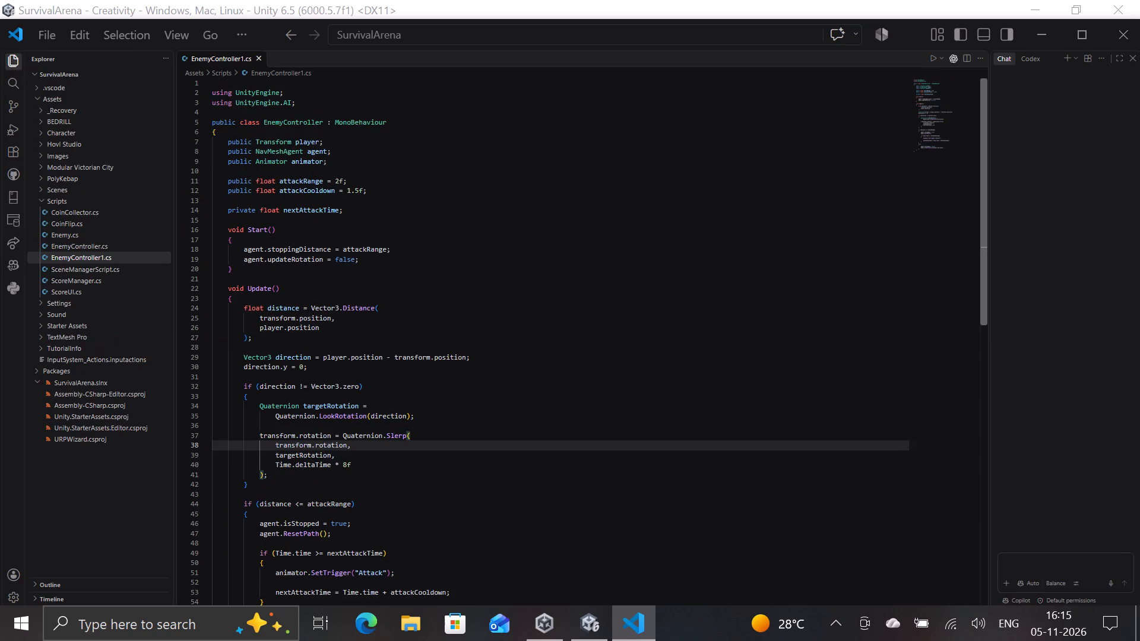
{"action": "key", "text": "ctrl+equal"}
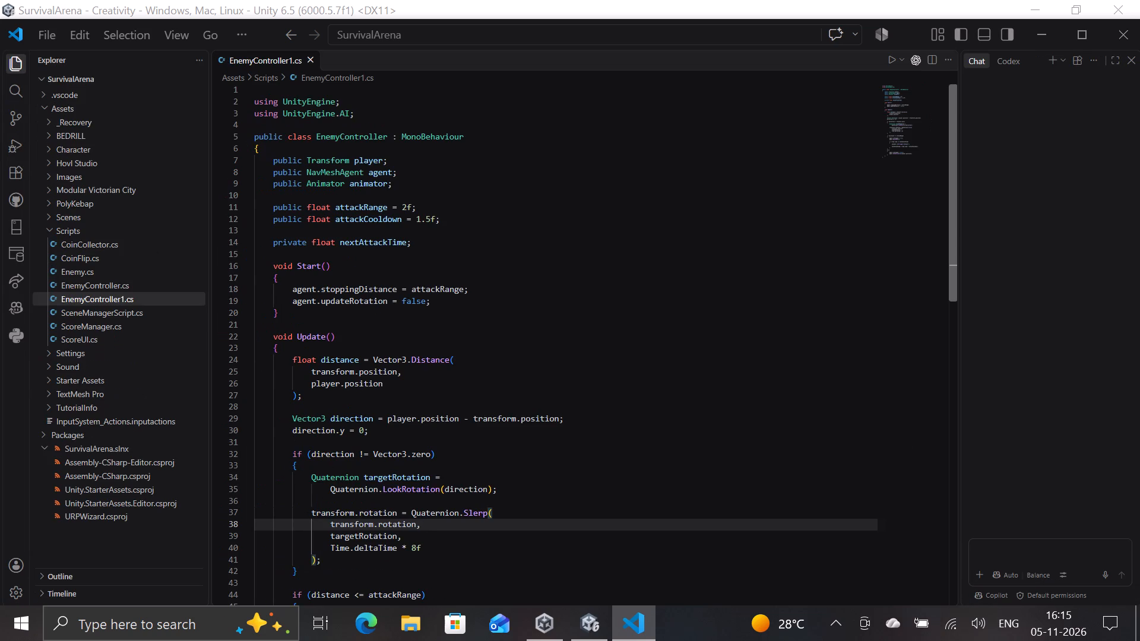
{"action": "scroll", "coordinate": [868, 381], "scroll_direction": "down", "scroll_amount": 7}
{"action": "scroll", "coordinate": [793, 509], "scroll_direction": "down", "scroll_amount": 3}
{"action": "scroll", "coordinate": [793, 509], "scroll_direction": "up", "scroll_amount": 1}
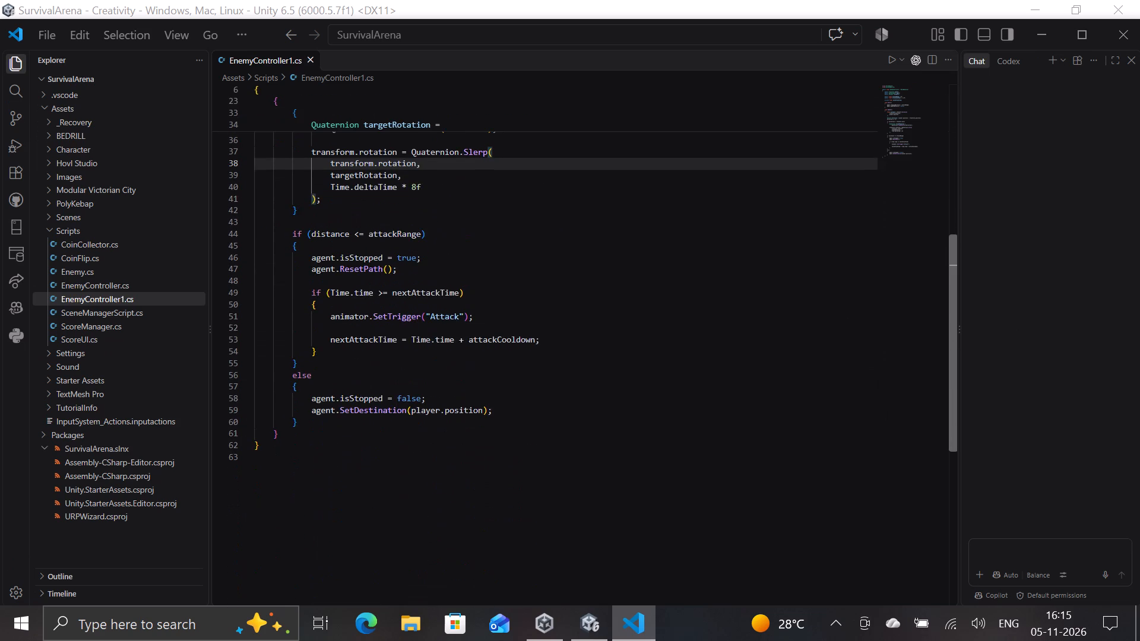
{"action": "scroll", "coordinate": [793, 509], "scroll_direction": "up", "scroll_amount": 5}
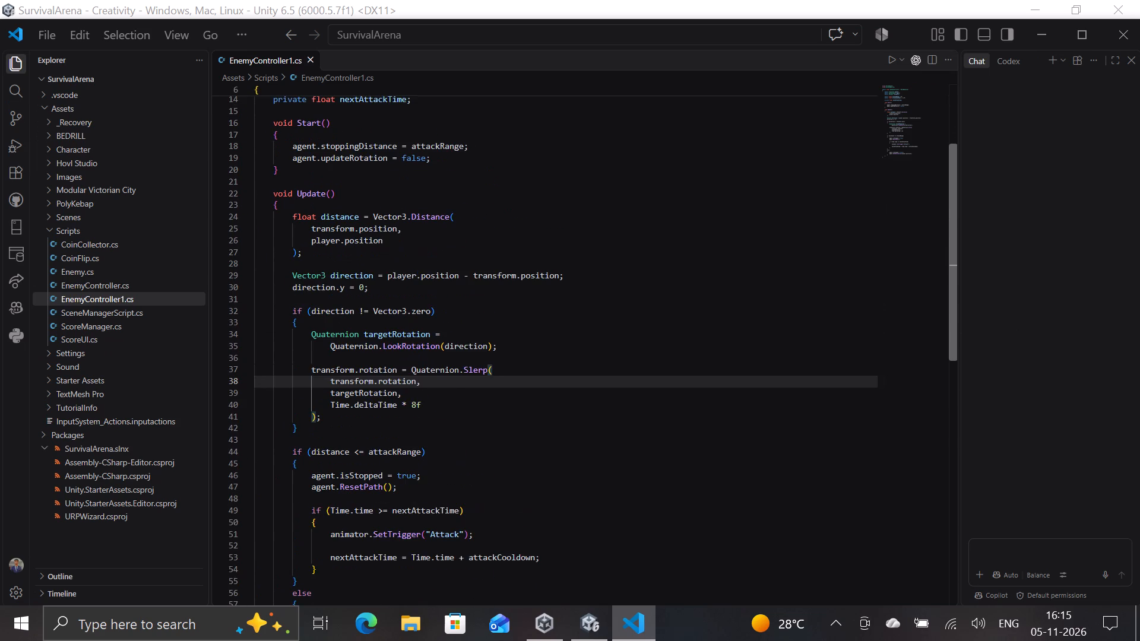
{"action": "scroll", "coordinate": [793, 509], "scroll_direction": "up", "scroll_amount": 5}
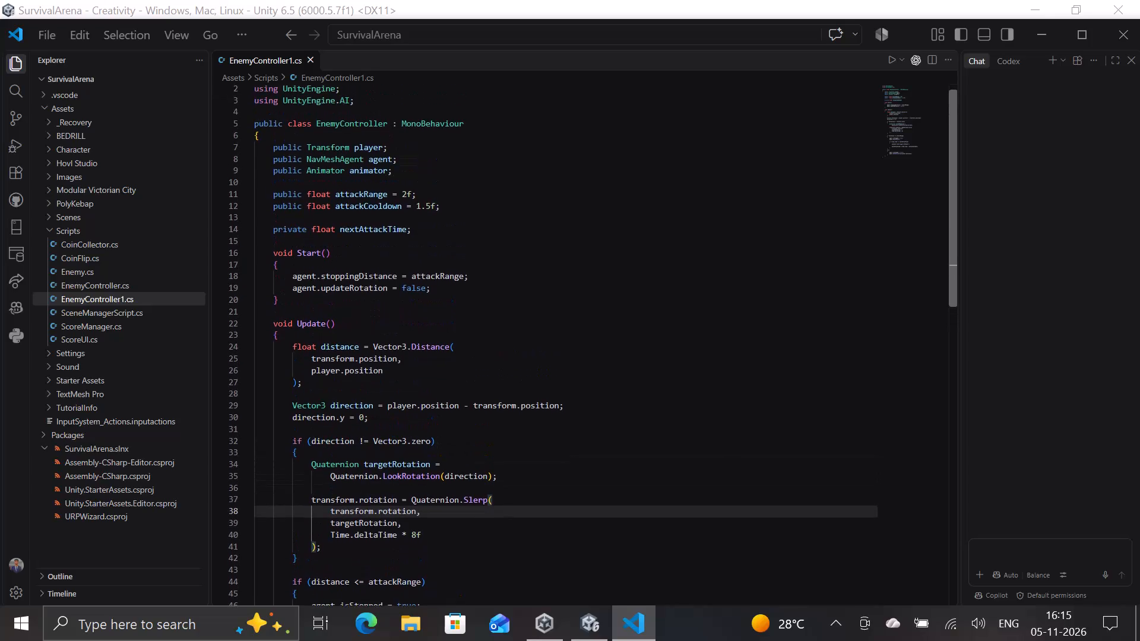
Enlarge the EnemyController1 code view, capture its opening part from the using lines into Update, and paste it below the animator image in Word.
{"action": "key", "text": "ctrl+equal"}
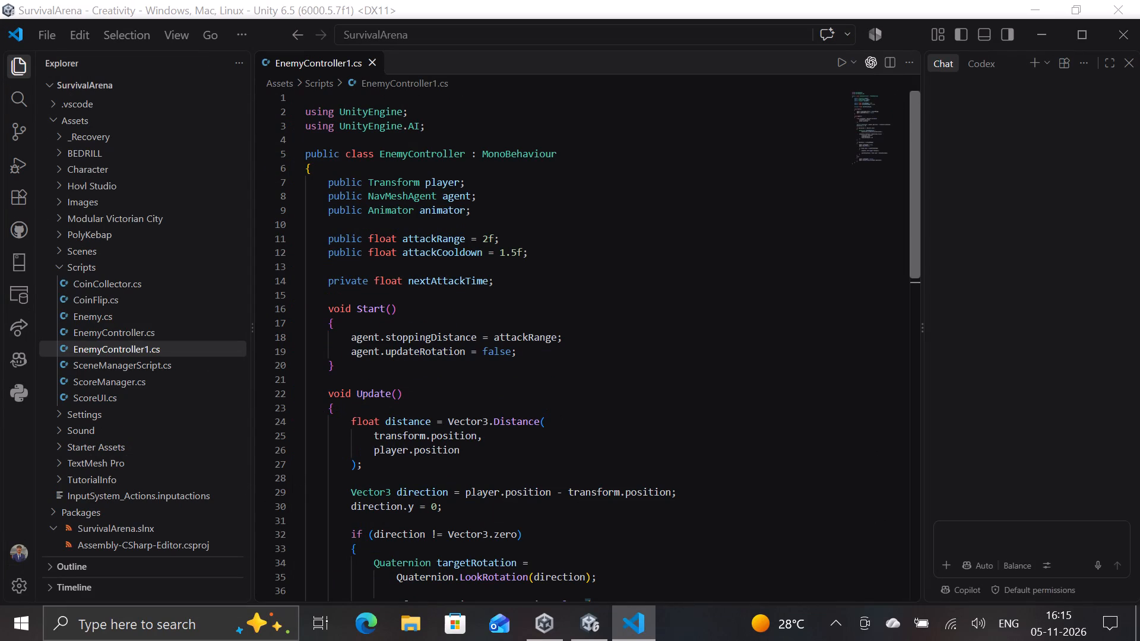
{"action": "key", "text": "Print"}
{"action": "key", "text": "Print"}
{"action": "key", "text": "Print"}
{"action": "key", "text": "Print"}
{"action": "key", "text": "Print"}
{"action": "key", "text": "Print"}
{"action": "key", "text": "Print"}
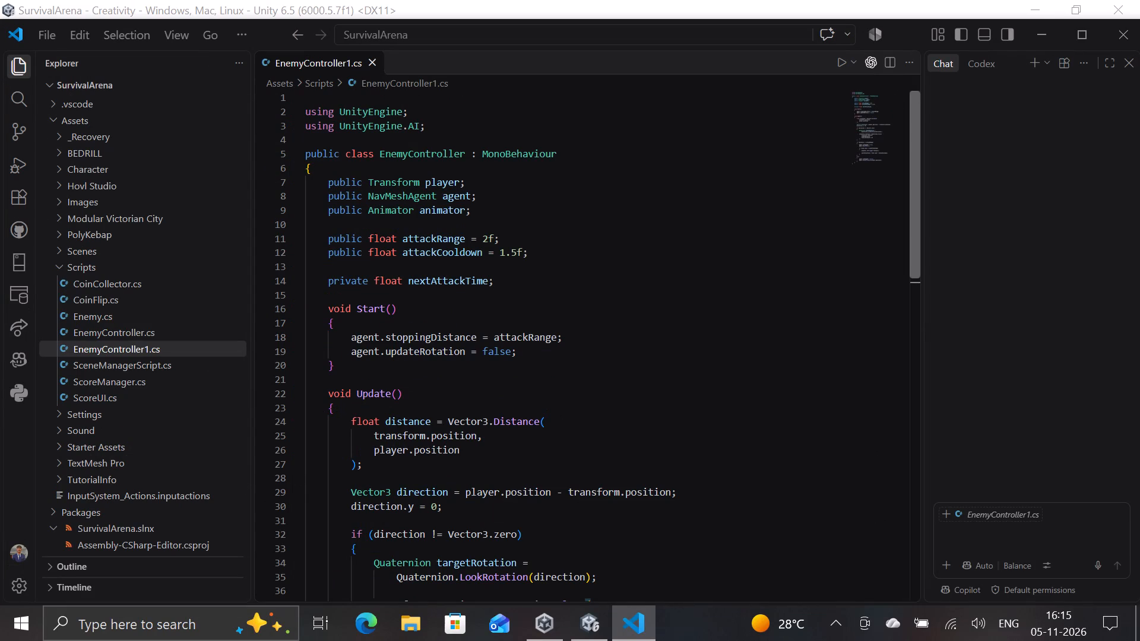
{"action": "key", "text": "ctrl+super+Left"}
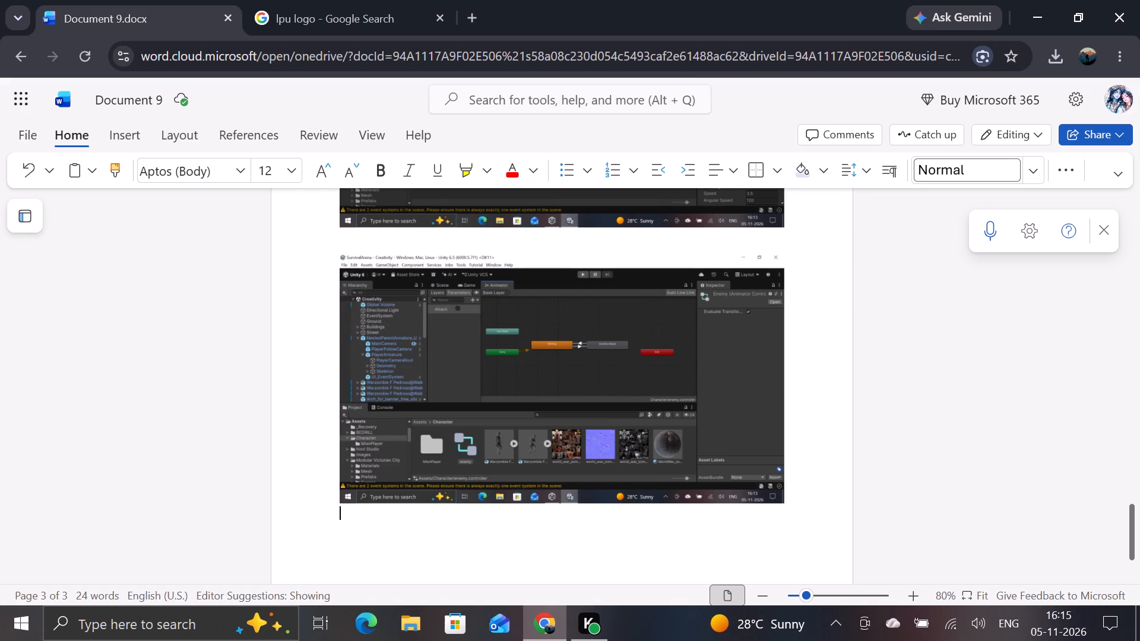
{"action": "key", "text": "Return"}
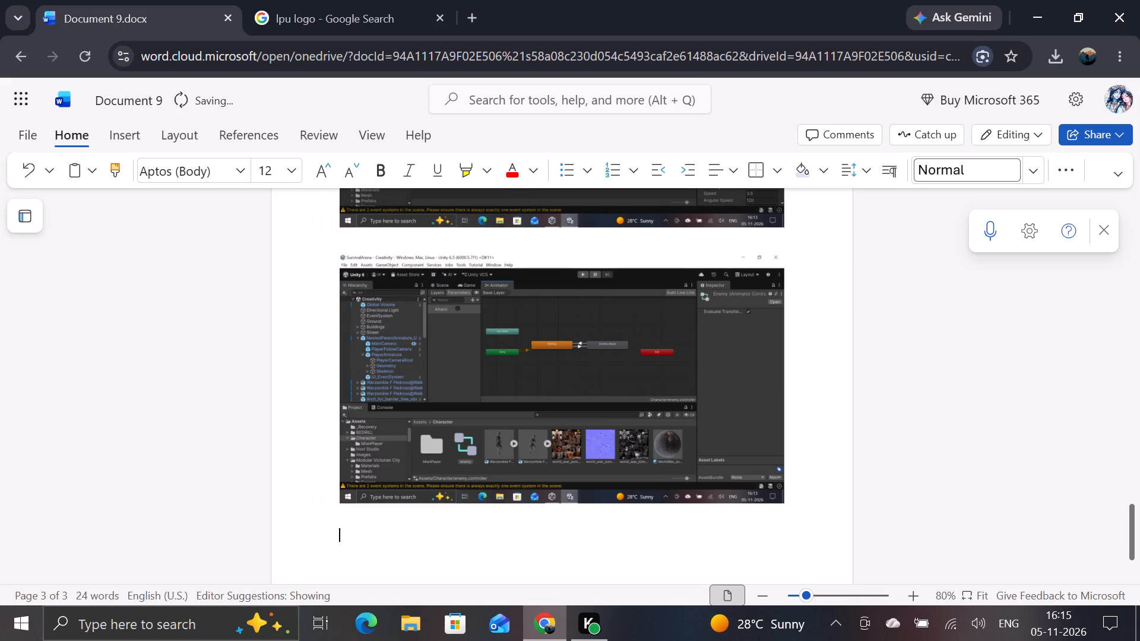
{"action": "key", "text": "ctrl+v"}
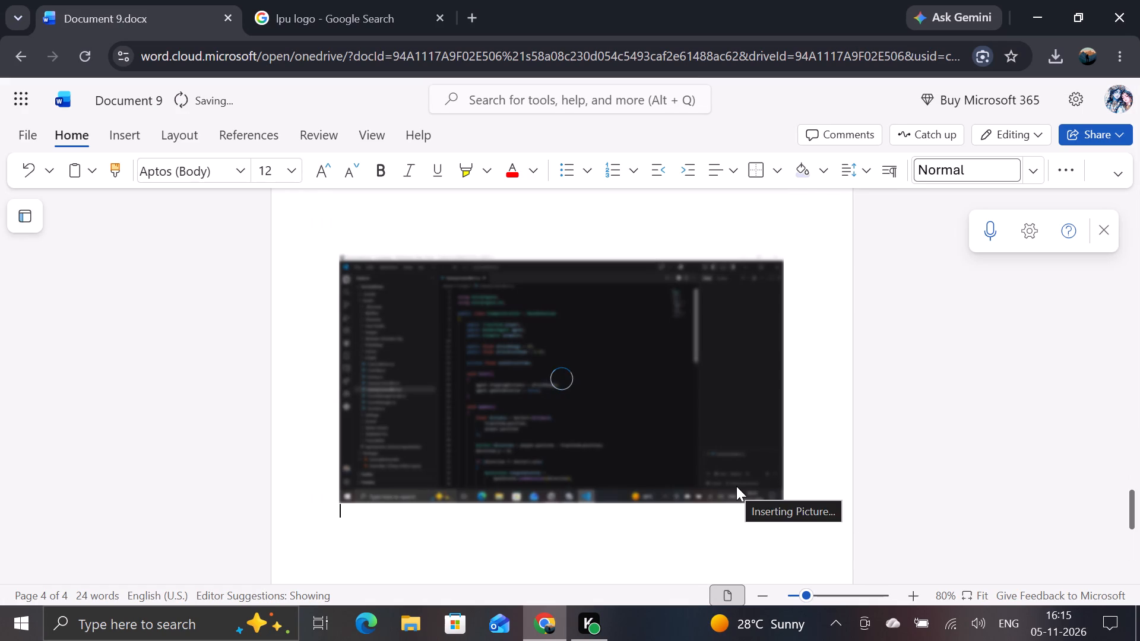
Capture the rest of the EnemyController1 script, from the rotation code to the end, and paste it below the first code screenshot in Word.
{"action": "scroll", "coordinate": [677, 471], "scroll_direction": "down", "scroll_amount": 2}
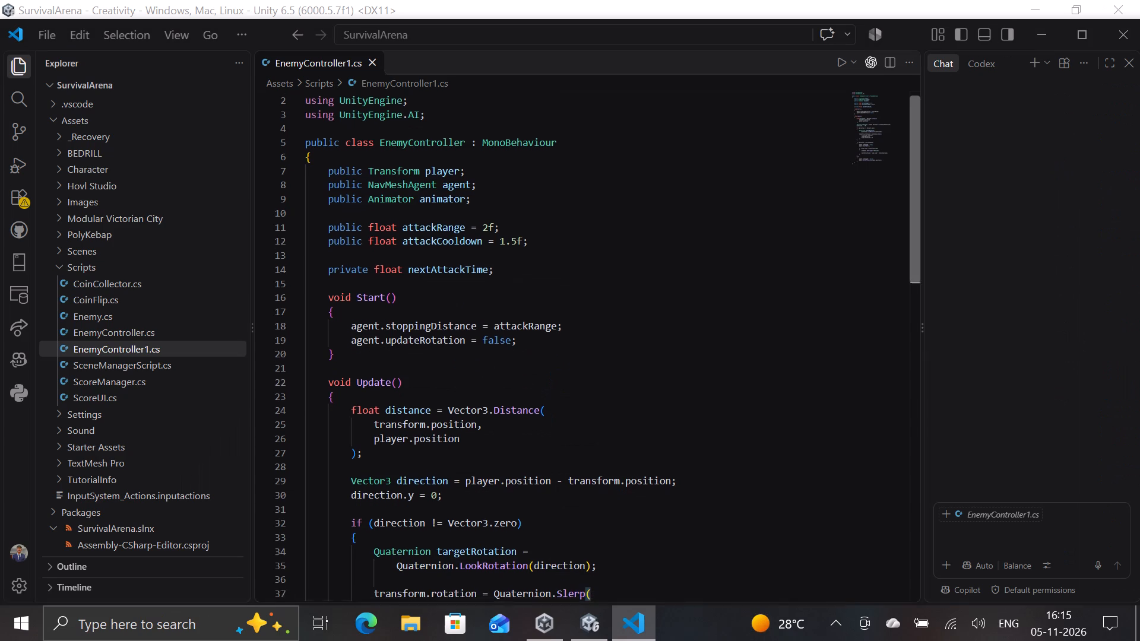
{"action": "scroll", "coordinate": [677, 471], "scroll_direction": "down", "scroll_amount": 9}
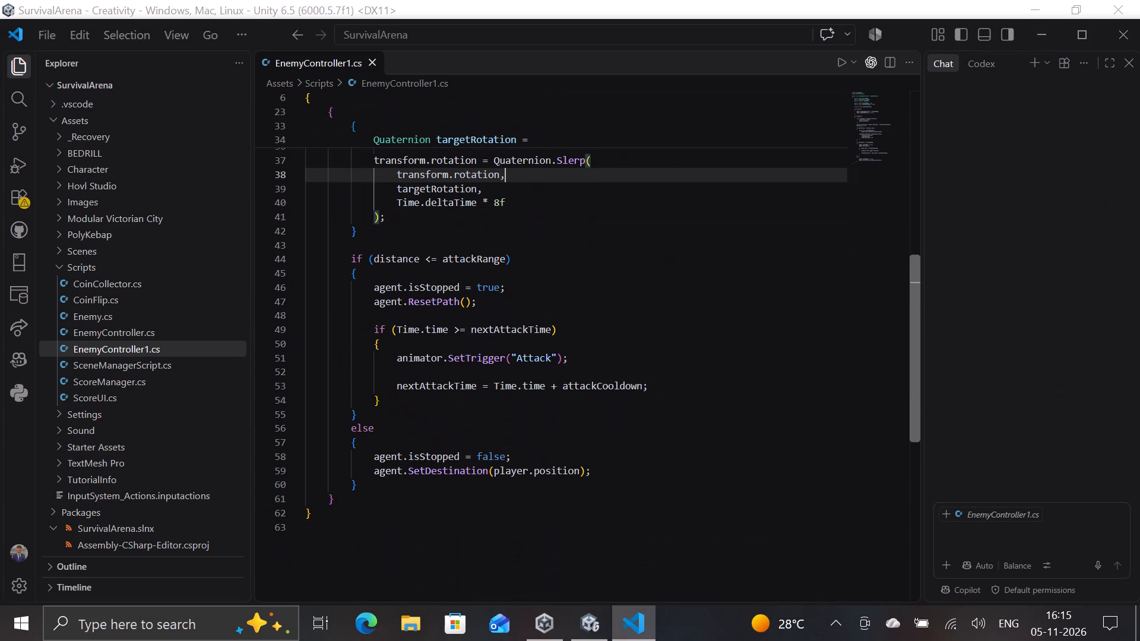
{"action": "scroll", "coordinate": [677, 471], "scroll_direction": "up", "scroll_amount": 3}
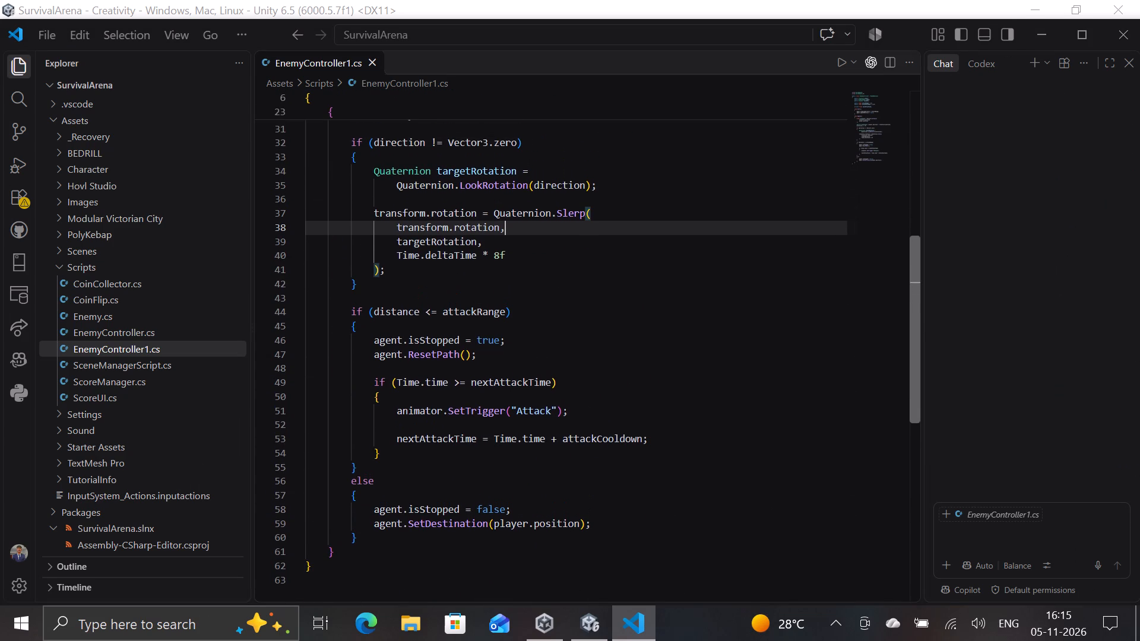
{"action": "key", "text": "Print"}
{"action": "key", "text": "Print"}
{"action": "key", "text": "Print"}
{"action": "key", "text": "Print"}
{"action": "key", "text": "Print"}
{"action": "key", "text": "Print"}
{"action": "key", "text": "Print"}
{"action": "key", "text": "Print"}
{"action": "key", "text": "Print"}
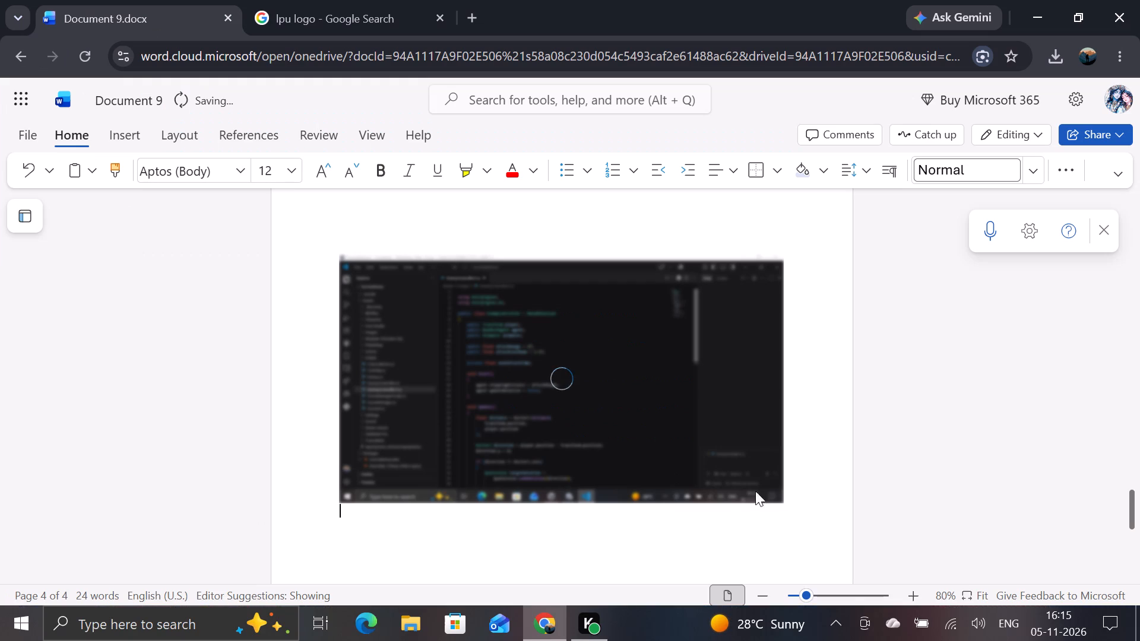
{"action": "key", "text": "Return"}
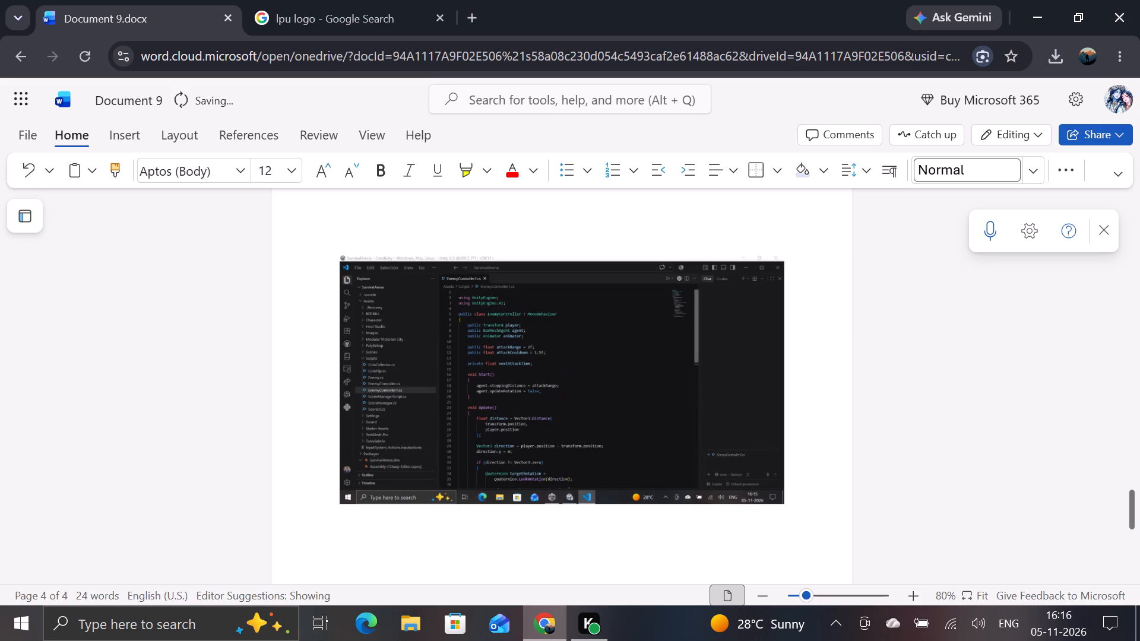
{"action": "key", "text": "ctrl+v"}
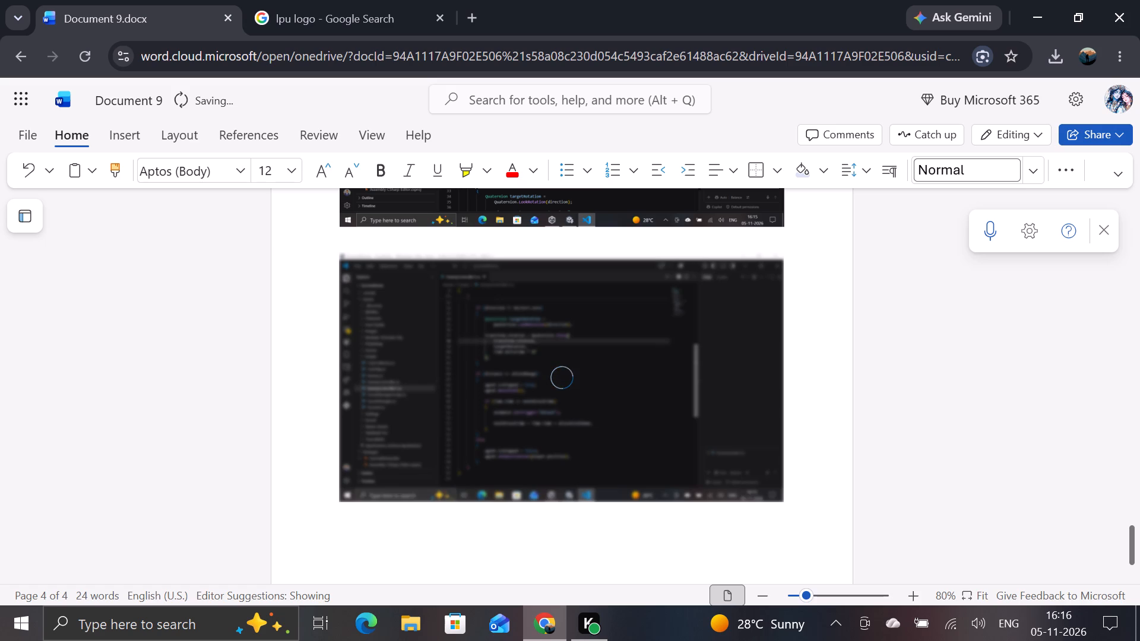
Check the enemy animator screenshot in the Word report, and close the code editor holding EnemyController1, forcing the close.
{"action": "scroll", "coordinate": [676, 500], "scroll_direction": "up", "scroll_amount": 9}
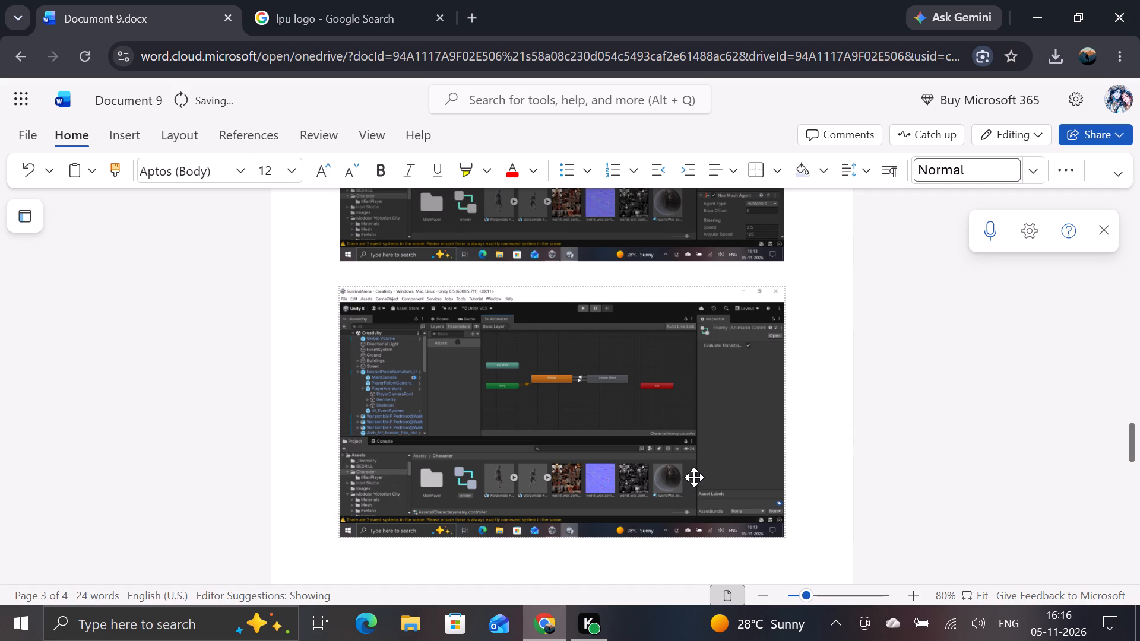
{"action": "left_click", "coordinate": [505, 369]}
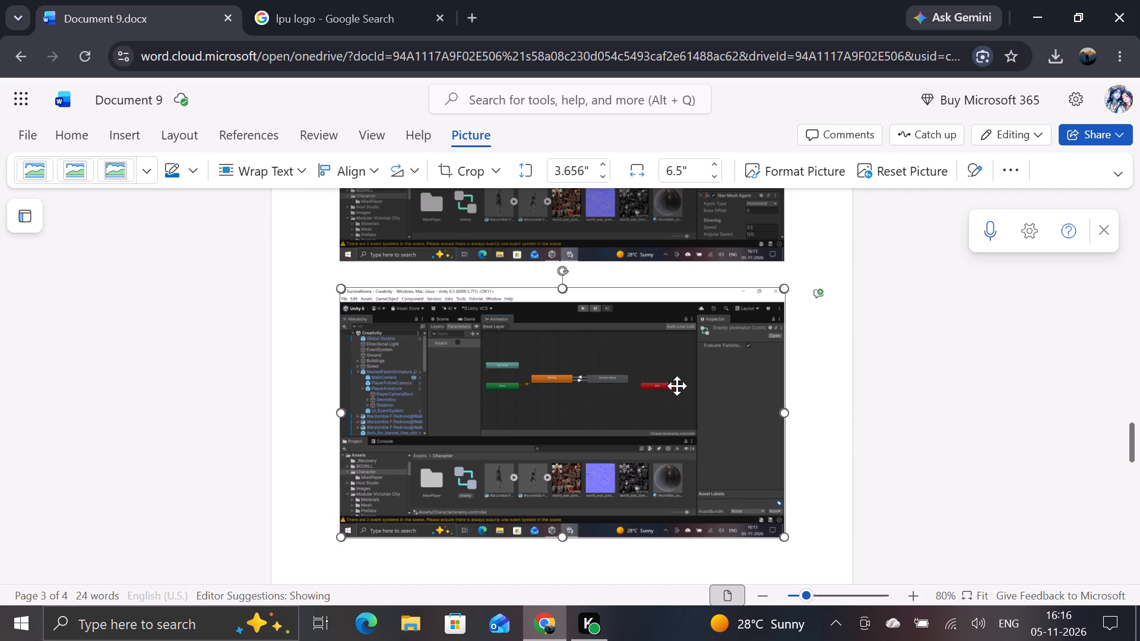
{"action": "key", "text": "ctrl+super+Left"}
{"action": "key", "text": "ctrl+super+Right"}
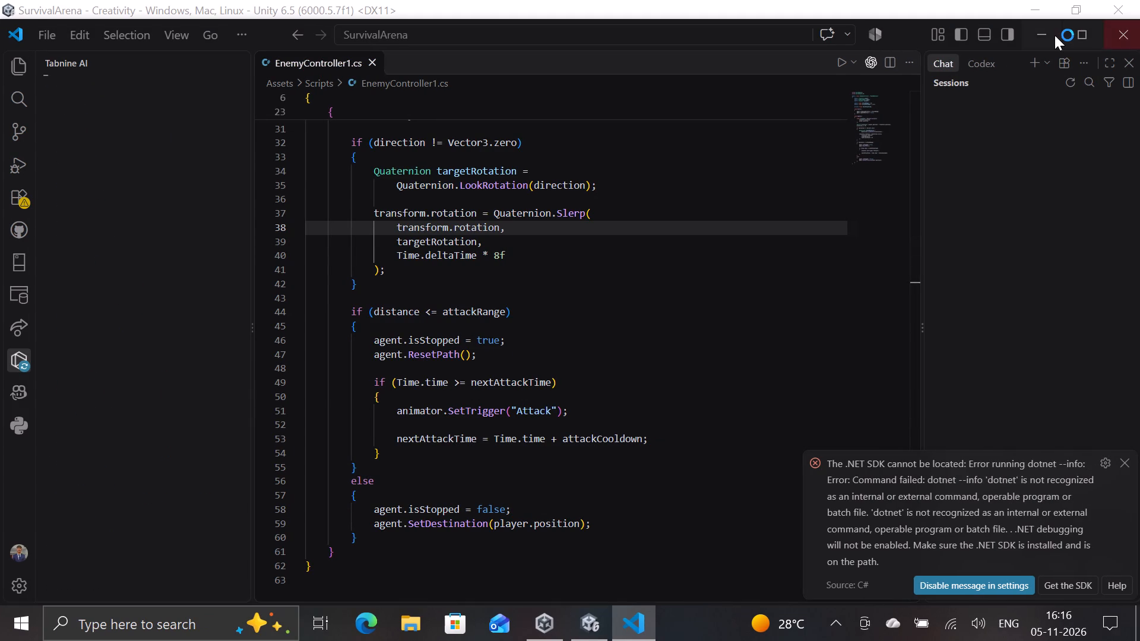
{"action": "left_click", "coordinate": [1109, 37]}
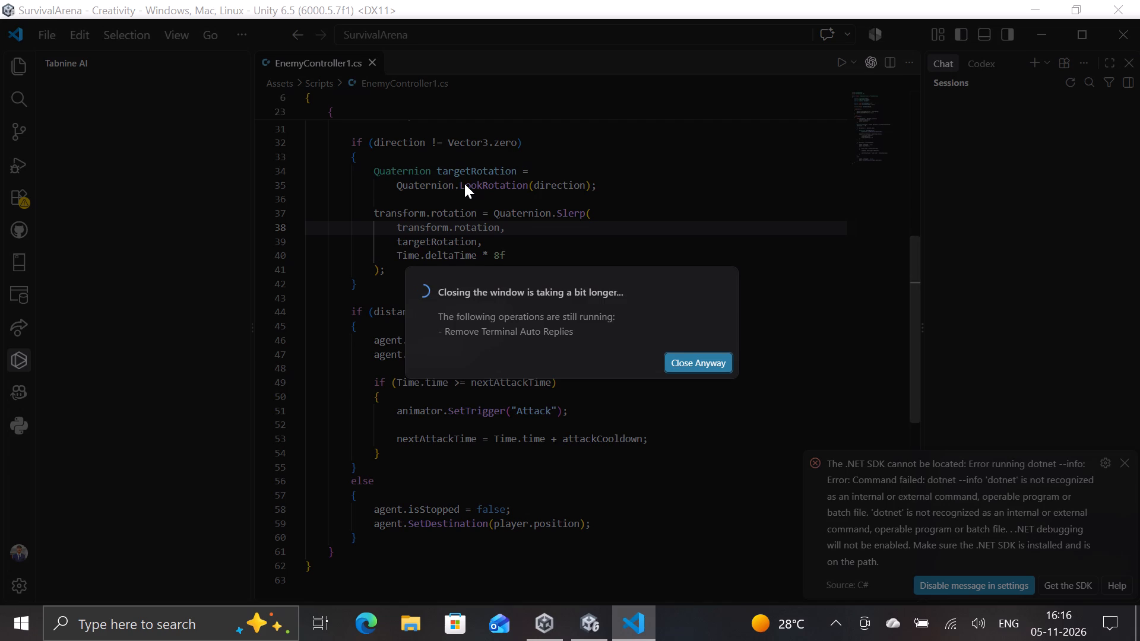
{"action": "left_click", "coordinate": [683, 363]}
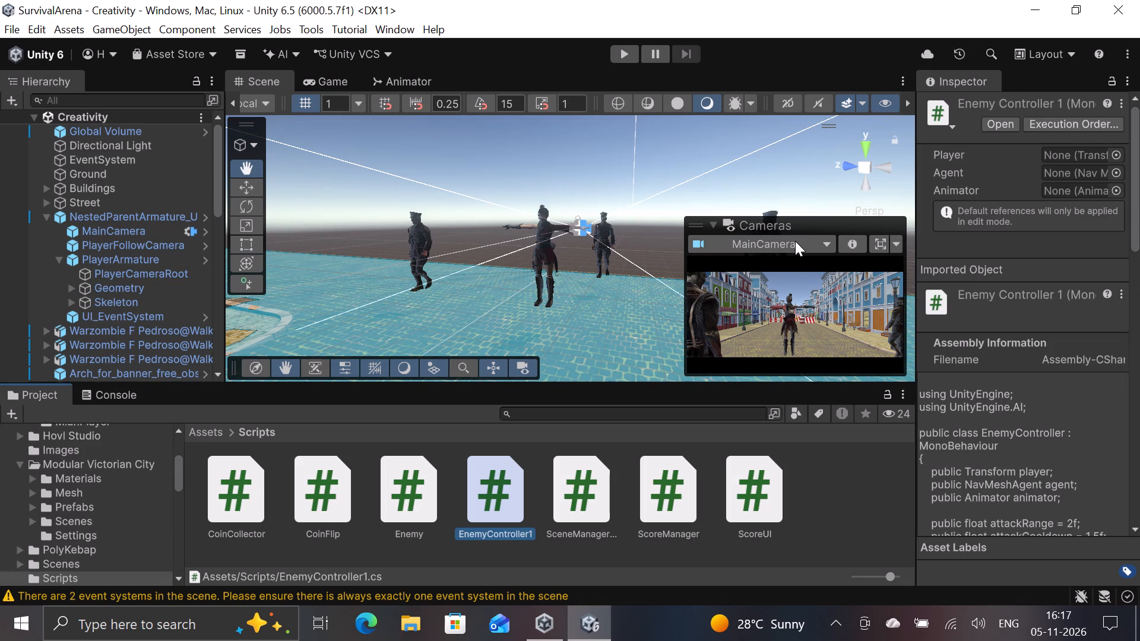
Open the enemy controller from the Character assets folder in Unity, select its Zombie Attack -> Walking transition, and capture the screen.
{"action": "left_click", "coordinate": [202, 425]}
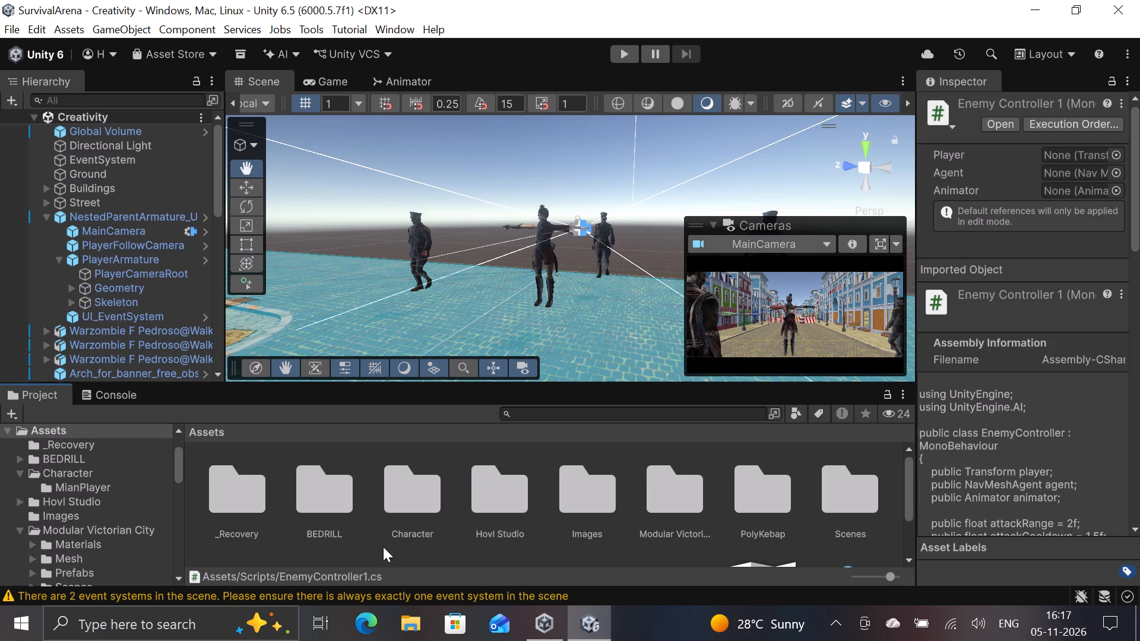
{"action": "double_click", "coordinate": [416, 514]}
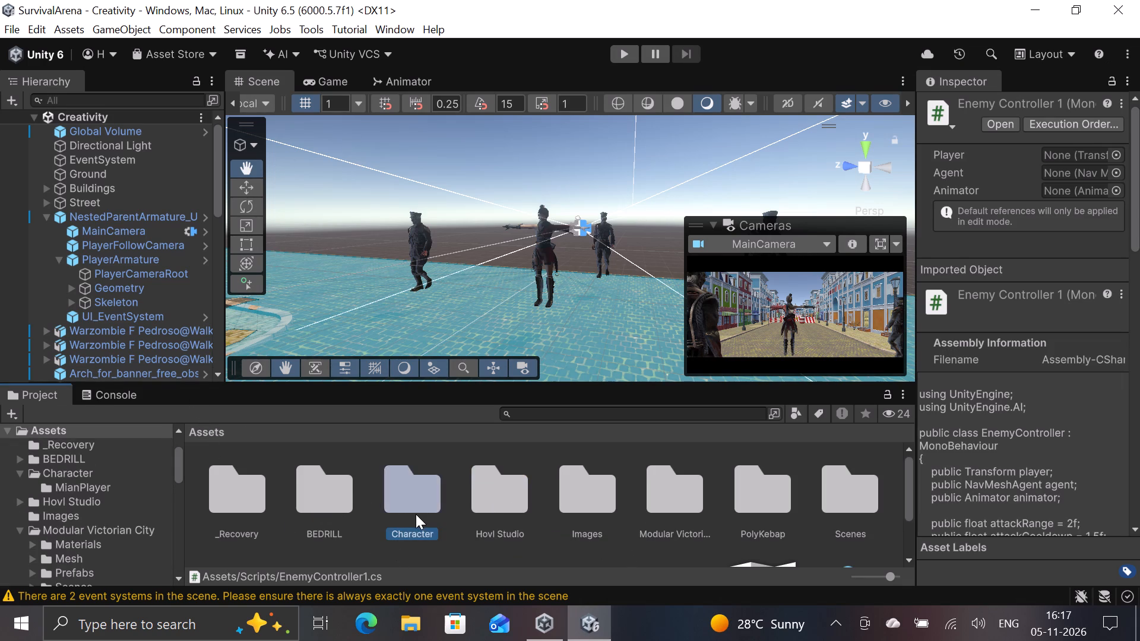
{"action": "double_click", "coordinate": [334, 496]}
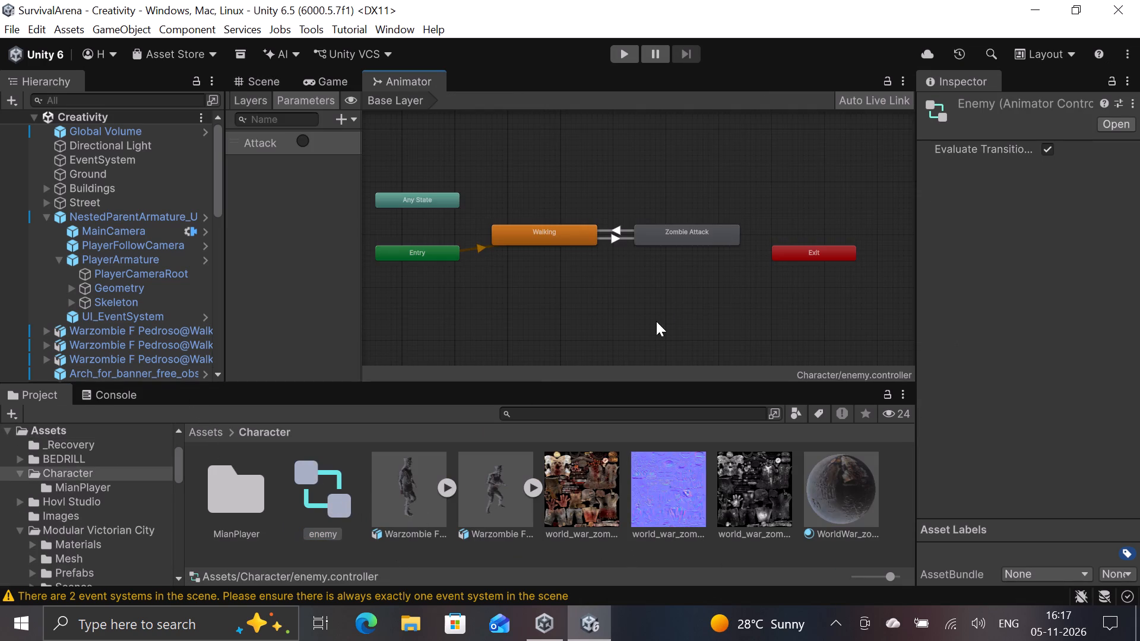
{"action": "left_click", "coordinate": [617, 229]}
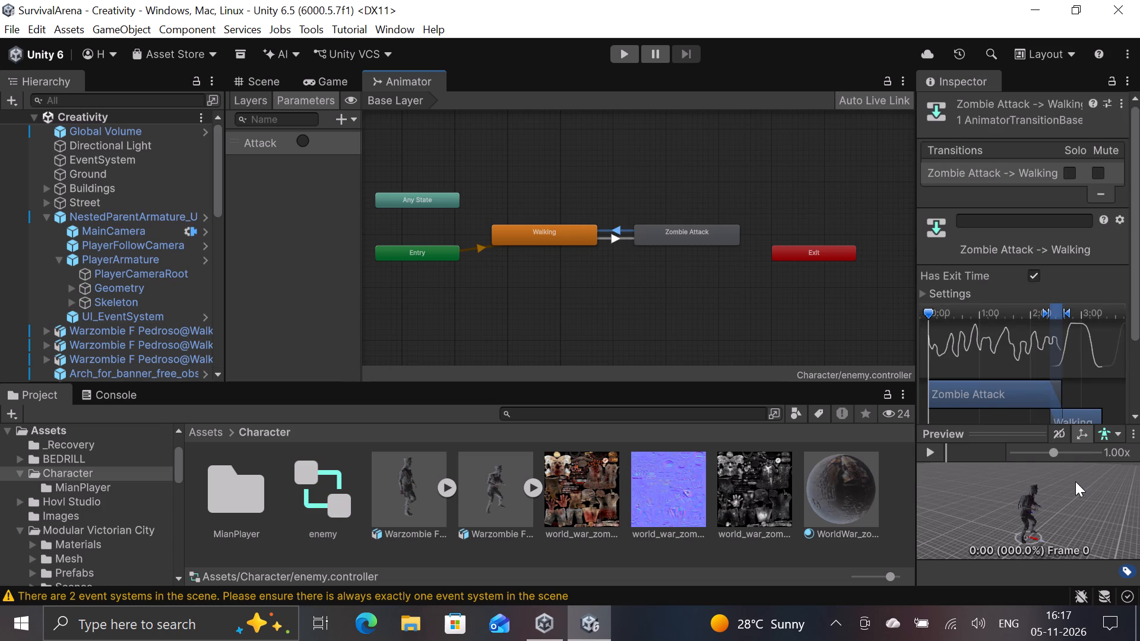
{"action": "scroll", "coordinate": [1075, 481], "scroll_direction": "down", "scroll_amount": 2}
{"action": "scroll", "coordinate": [1075, 477], "scroll_direction": "up", "scroll_amount": 2}
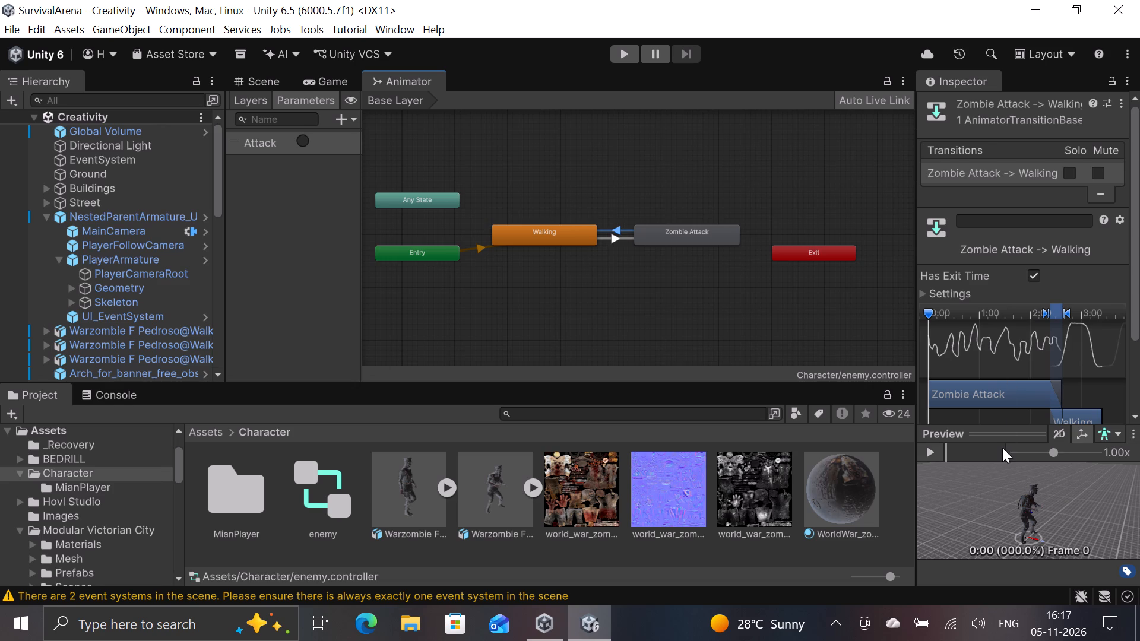
{"action": "key", "text": "Print"}
{"action": "key", "text": "Print"}
{"action": "key", "text": "Print"}
{"action": "key", "text": "Print"}
{"action": "key", "text": "Print"}
{"action": "key", "text": "Print"}
{"action": "key", "text": "Print"}
{"action": "key", "text": "Print"}
{"action": "key", "text": "Print"}
{"action": "key", "text": "Print"}
{"action": "key", "text": "Print"}
{"action": "key", "text": "Print"}
{"action": "key", "text": "Print"}
{"action": "key", "text": "Print"}
Replace the old enemy animator picture in the Word report with the new screenshot showing the transition settings.
{"action": "key", "text": "ctrl+super+Left"}
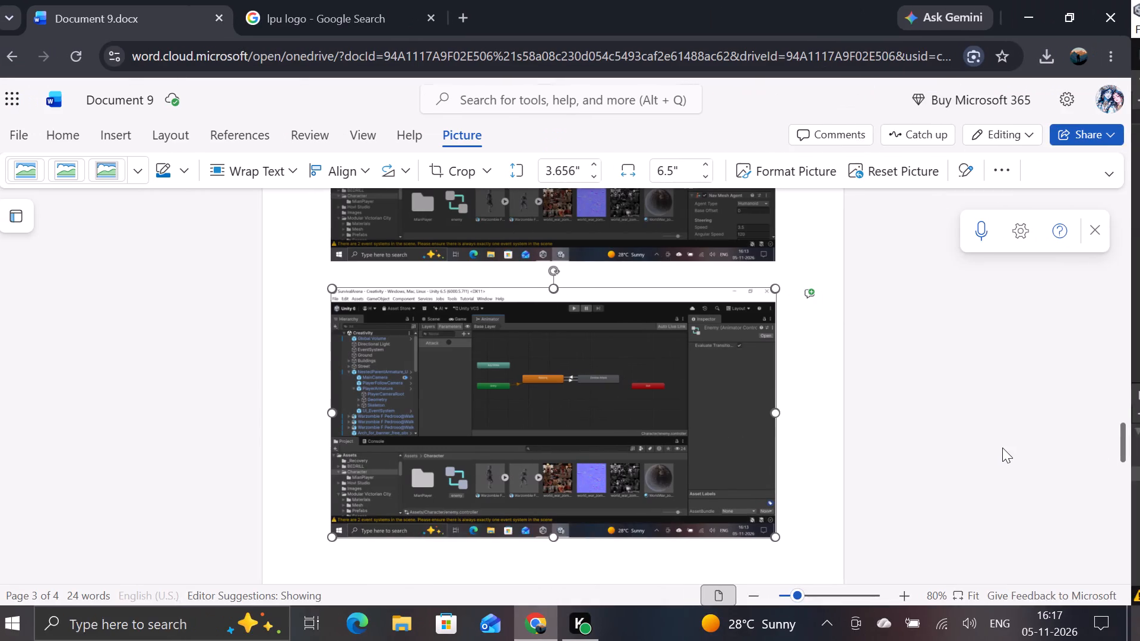
{"action": "left_click", "coordinate": [634, 469]}
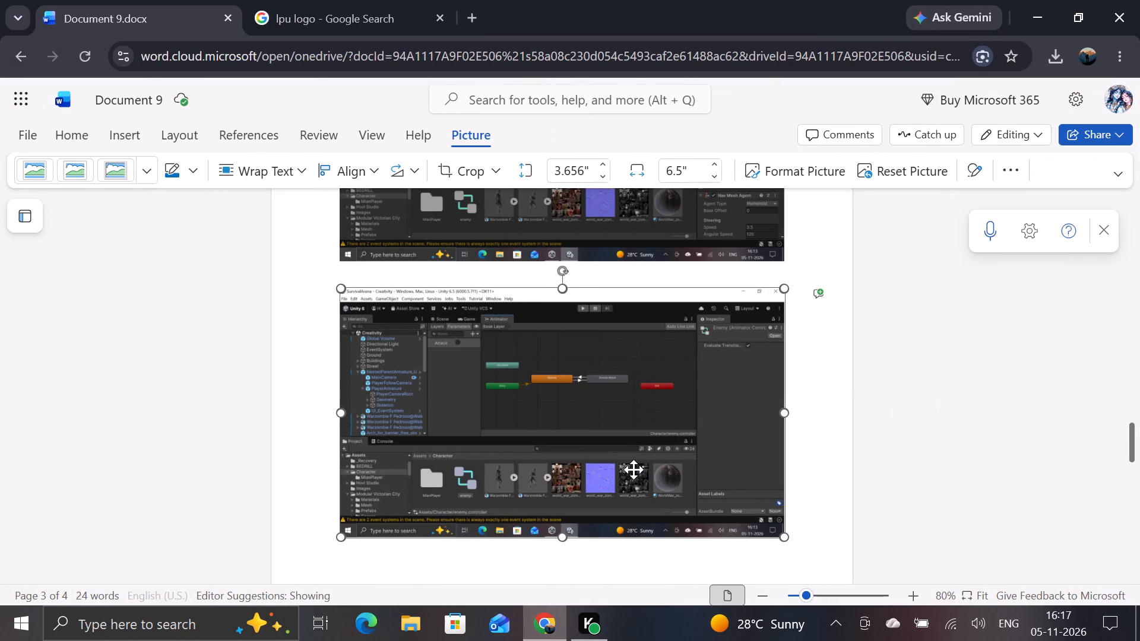
{"action": "right_click", "coordinate": [580, 454]}
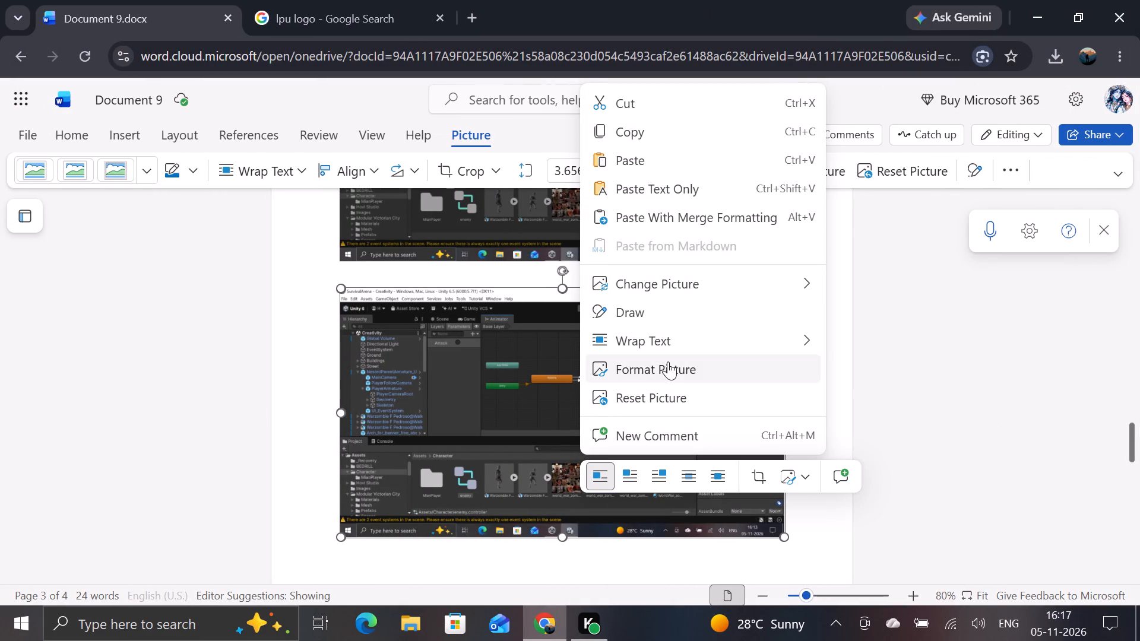
{"action": "left_click", "coordinate": [525, 394]}
{"action": "key", "text": "Delete"}
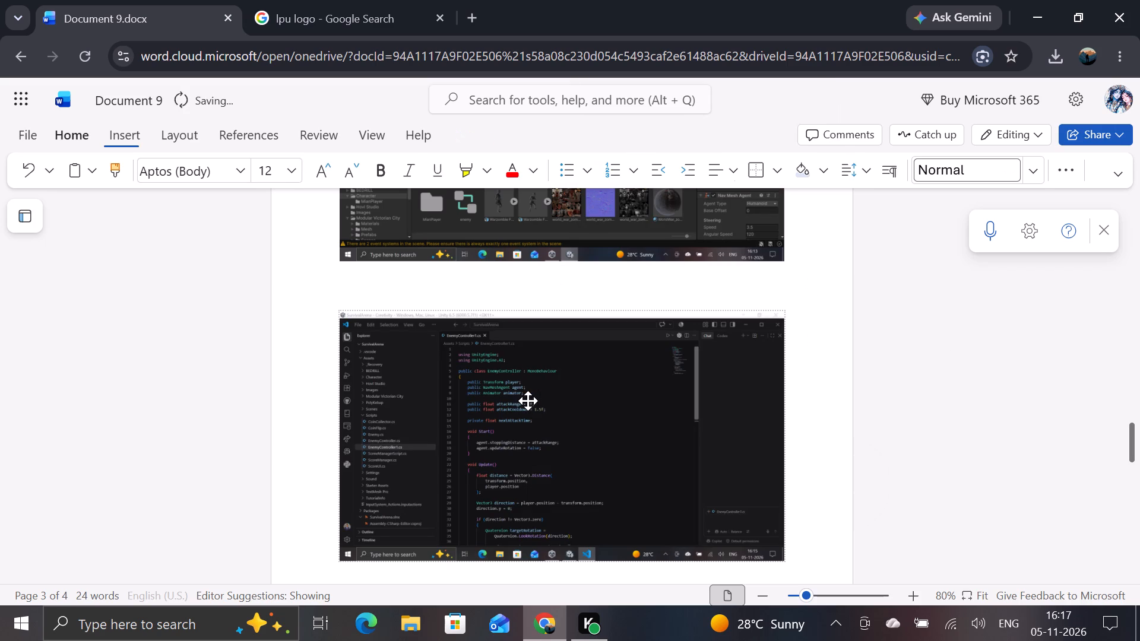
{"action": "key", "text": "ctrl+v"}
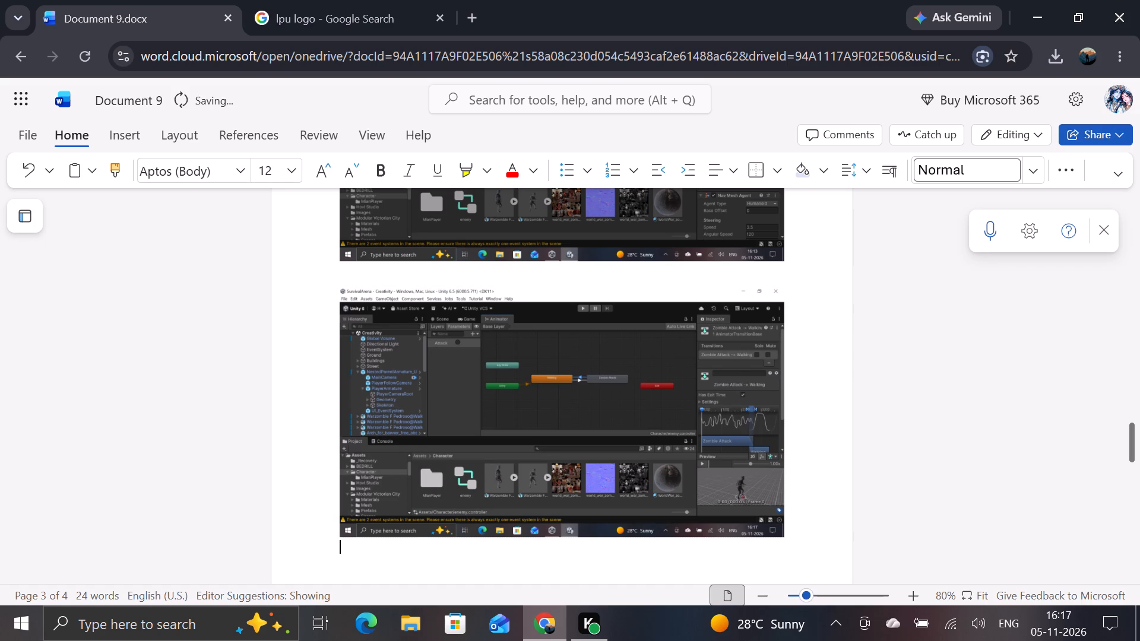
Review the gameplay and animator screenshots on page 3 of the Word report.
{"action": "scroll", "coordinate": [898, 380], "scroll_direction": "up", "scroll_amount": 5}
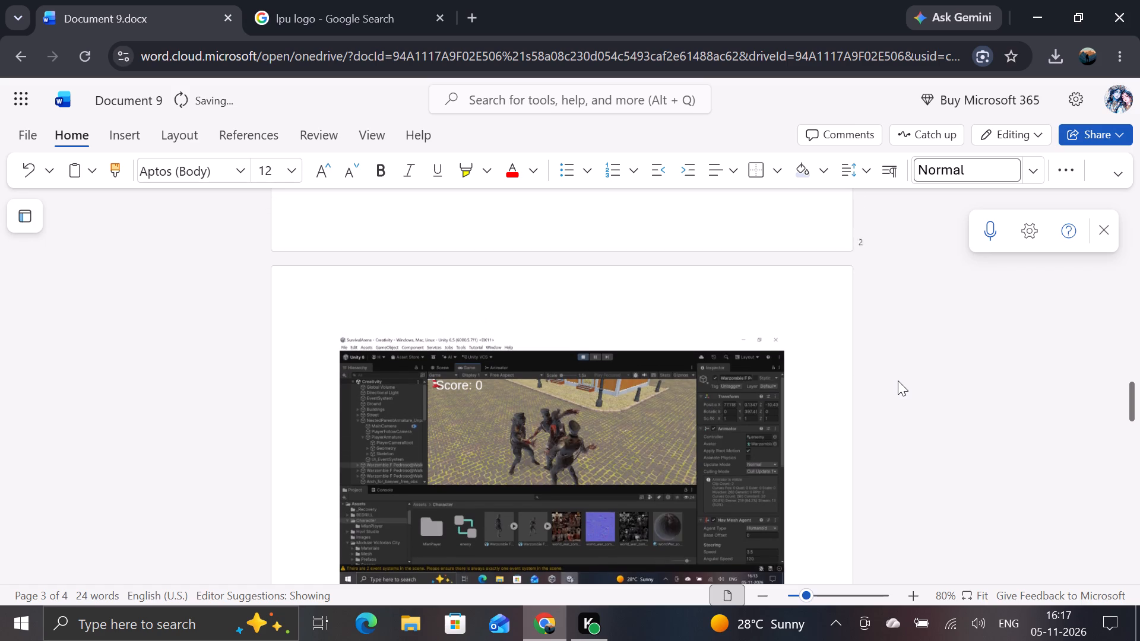
{"action": "scroll", "coordinate": [898, 380], "scroll_direction": "up", "scroll_amount": 1}
{"action": "scroll", "coordinate": [898, 380], "scroll_direction": "down", "scroll_amount": 2}
{"action": "scroll", "coordinate": [898, 380], "scroll_direction": "up", "scroll_amount": 3}
{"action": "scroll", "coordinate": [898, 380], "scroll_direction": "down", "scroll_amount": 1}
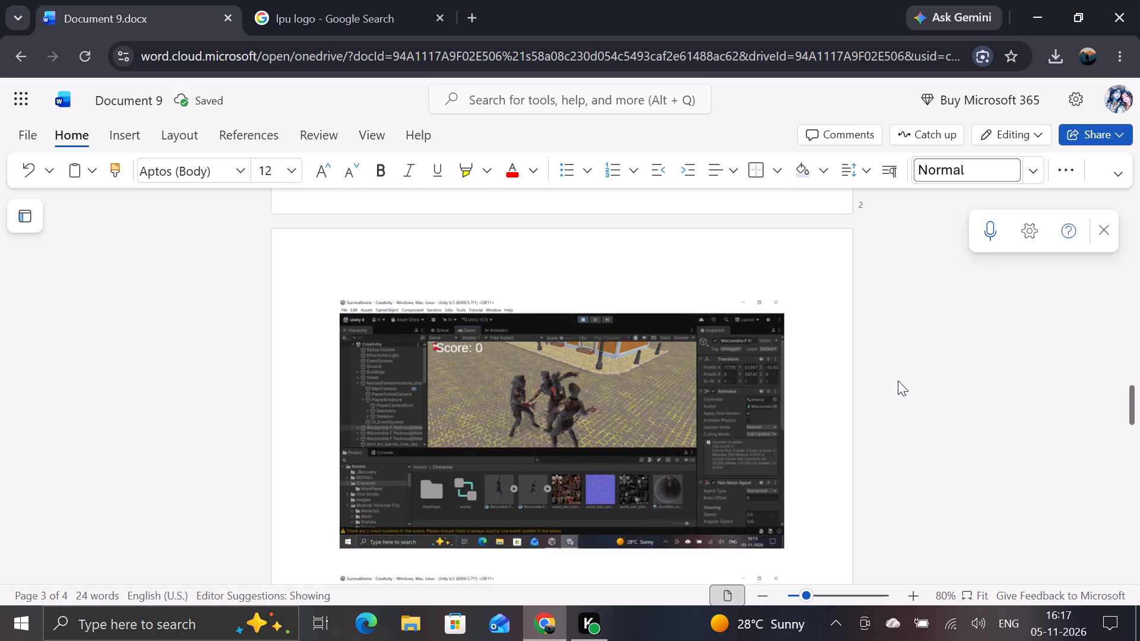
{"action": "scroll", "coordinate": [898, 380], "scroll_direction": "down", "scroll_amount": 5}
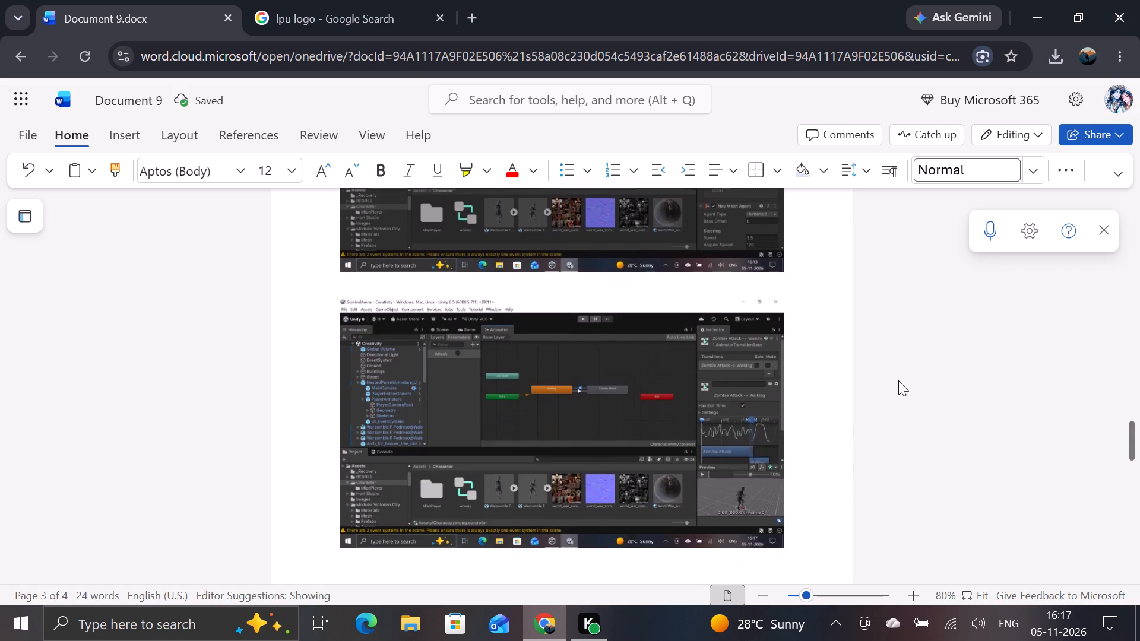
{"action": "scroll", "coordinate": [898, 380], "scroll_direction": "down", "scroll_amount": 7}
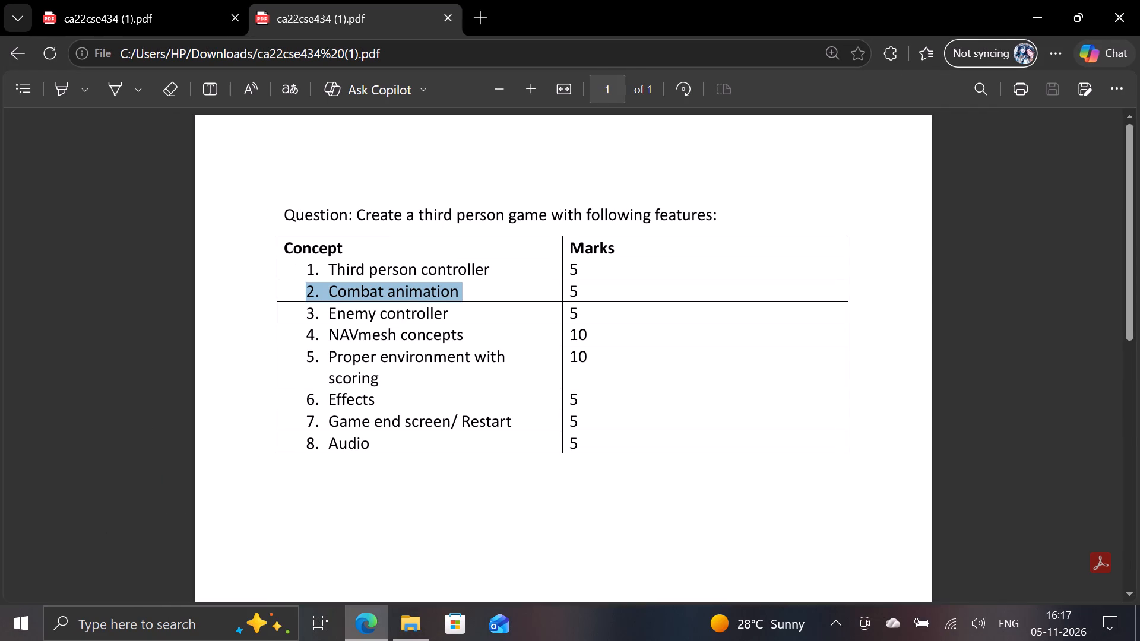
Check the feature table in the question PDF, trying to highlight the Enemy controller entry.
{"action": "left_click", "coordinate": [544, 312]}
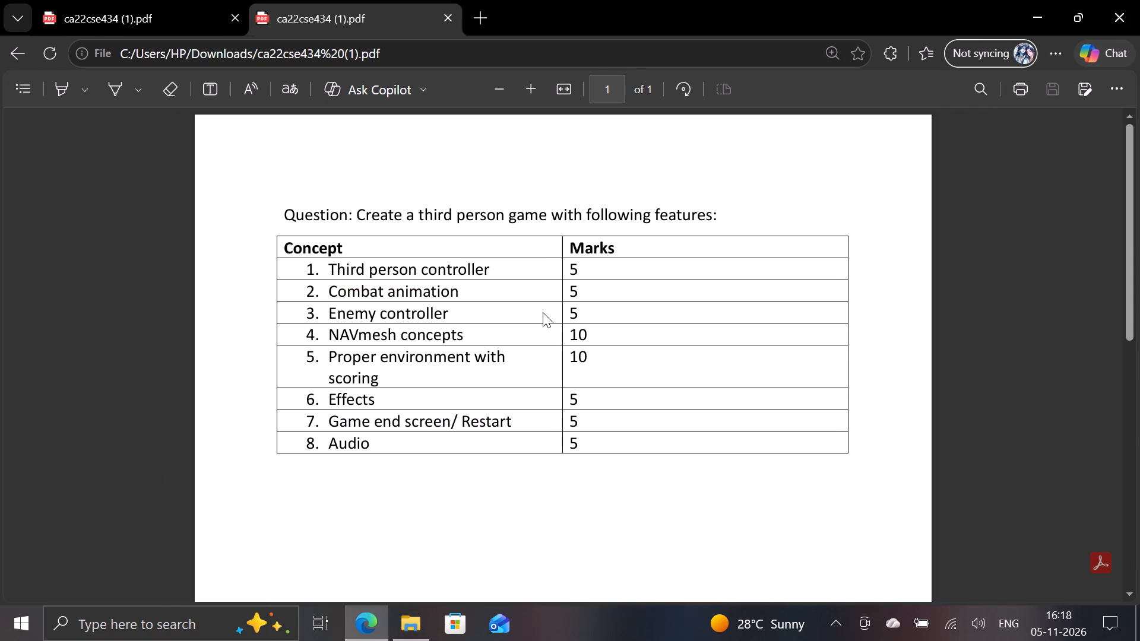
{"action": "left_click", "coordinate": [439, 313]}
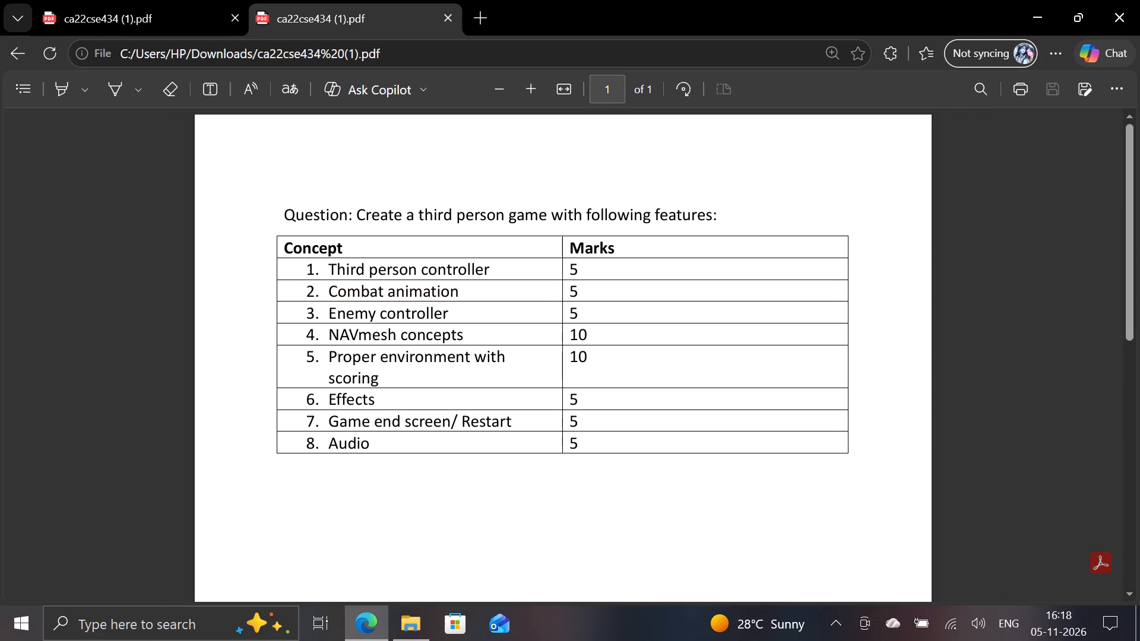
{"action": "triple_click", "coordinate": [440, 313]}
{"action": "triple_click", "coordinate": [441, 313]}
{"action": "triple_click", "coordinate": [442, 313]}
{"action": "triple_click", "coordinate": [442, 313]}
{"action": "triple_click", "coordinate": [443, 313]}
{"action": "triple_click", "coordinate": [443, 313]}
{"action": "triple_click", "coordinate": [443, 313]}
{"action": "triple_click", "coordinate": [444, 313]}
{"action": "triple_click", "coordinate": [444, 313]}
{"action": "triple_click", "coordinate": [444, 313]}
{"action": "triple_click", "coordinate": [444, 313]}
{"action": "triple_click", "coordinate": [444, 313]}
{"action": "triple_click", "coordinate": [444, 313]}
{"action": "triple_click", "coordinate": [444, 313]}
{"action": "triple_click", "coordinate": [444, 313]}
{"action": "triple_click", "coordinate": [444, 313]}
{"action": "triple_click", "coordinate": [444, 313]}
{"action": "double_click", "coordinate": [444, 313]}
{"action": "triple_click", "coordinate": [441, 313]}
{"action": "triple_click", "coordinate": [441, 313]}
{"action": "triple_click", "coordinate": [441, 313]}
{"action": "triple_click", "coordinate": [441, 313]}
{"action": "triple_click", "coordinate": [441, 313]}
{"action": "triple_click", "coordinate": [441, 313]}
{"action": "triple_click", "coordinate": [441, 313]}
{"action": "triple_click", "coordinate": [441, 313]}
{"action": "triple_click", "coordinate": [441, 313]}
{"action": "triple_click", "coordinate": [441, 313]}
{"action": "triple_click", "coordinate": [441, 313]}
{"action": "triple_click", "coordinate": [441, 313]}
{"action": "triple_click", "coordinate": [441, 313]}
{"action": "triple_click", "coordinate": [441, 313]}
{"action": "triple_click", "coordinate": [441, 313]}
{"action": "double_click", "coordinate": [441, 313]}
Copy the "3. Enemy controller" entry from the feature table in the question PDF.
{"action": "left_click_drag", "start_coordinate": [463, 307], "coordinate": [337, 309]}
{"action": "left_click_drag", "start_coordinate": [299, 310], "coordinate": [454, 321]}
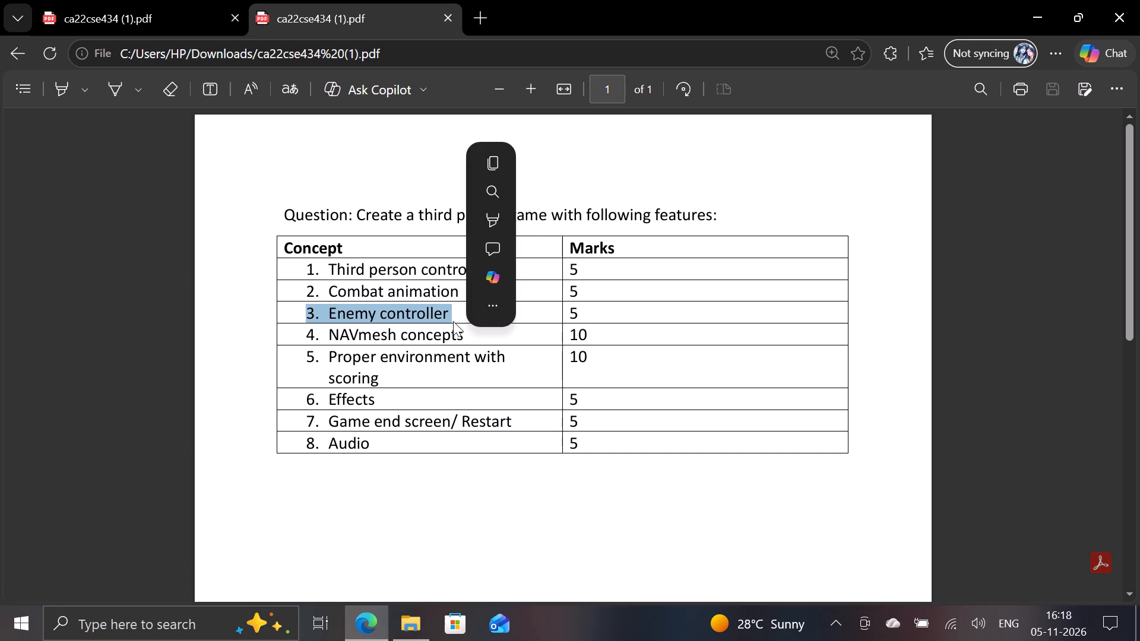
{"action": "key", "text": "ctrl+c"}
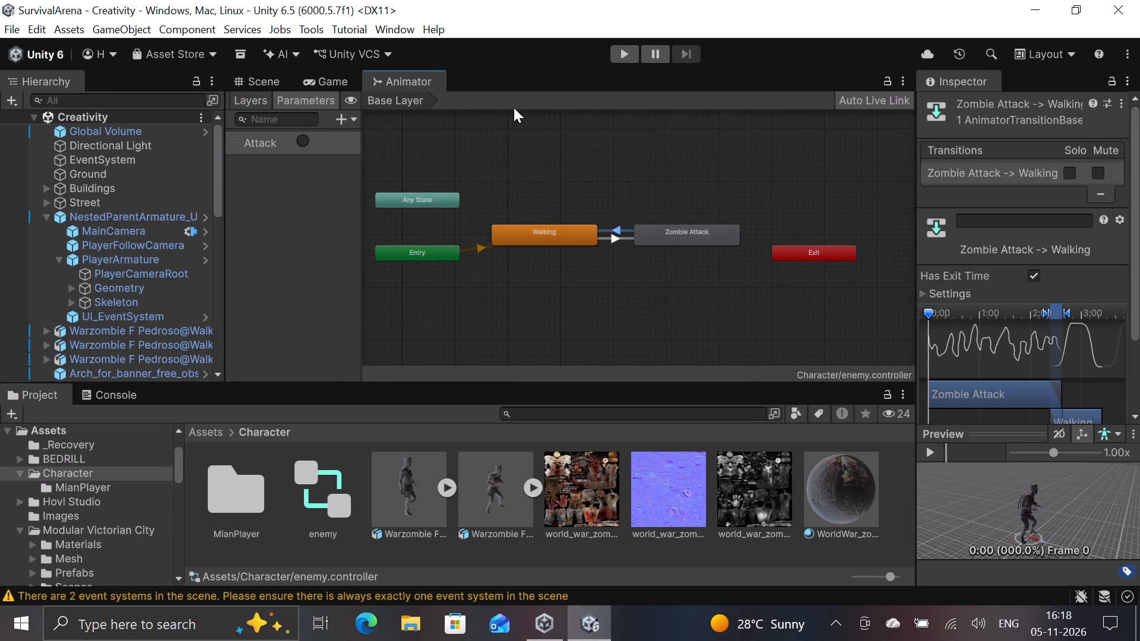
Add blank lines after the script screenshot on page 4 of the Word report and paste "3. Enemy controller" atop page 5.
{"action": "left_click", "coordinate": [256, 73]}
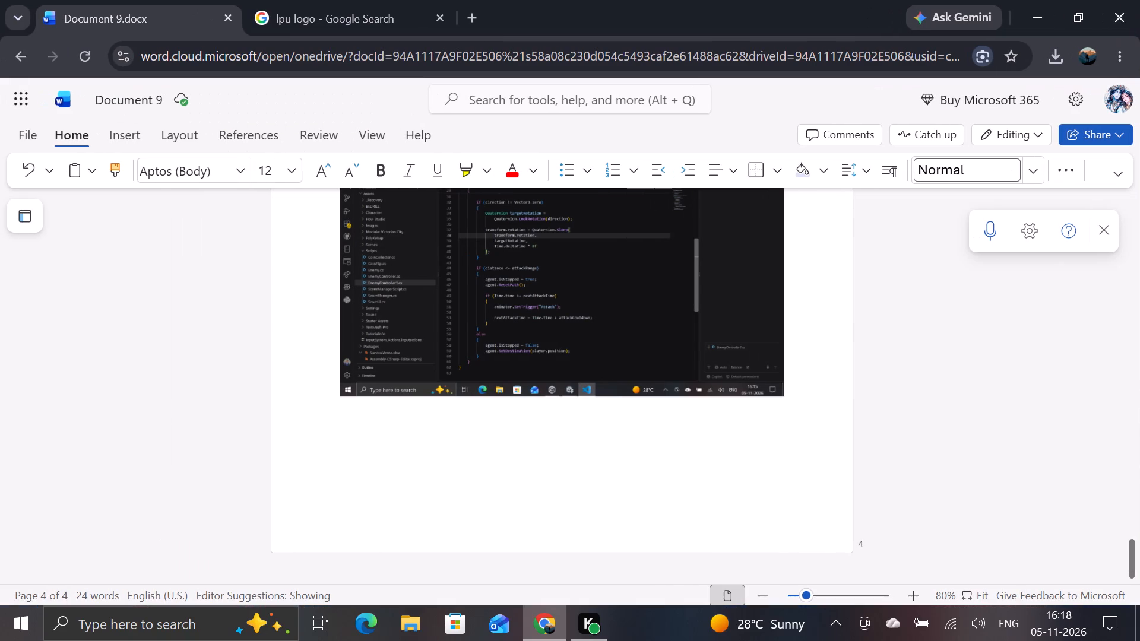
{"action": "left_click", "coordinate": [470, 432]}
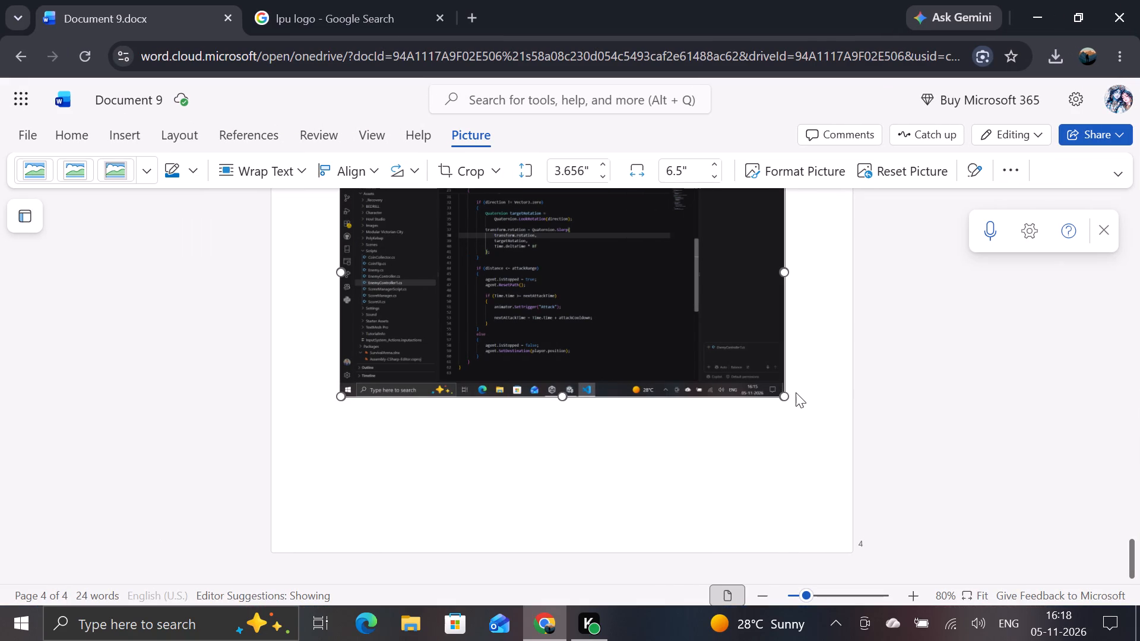
{"action": "left_click", "coordinate": [796, 392]}
{"action": "left_click", "coordinate": [809, 394]}
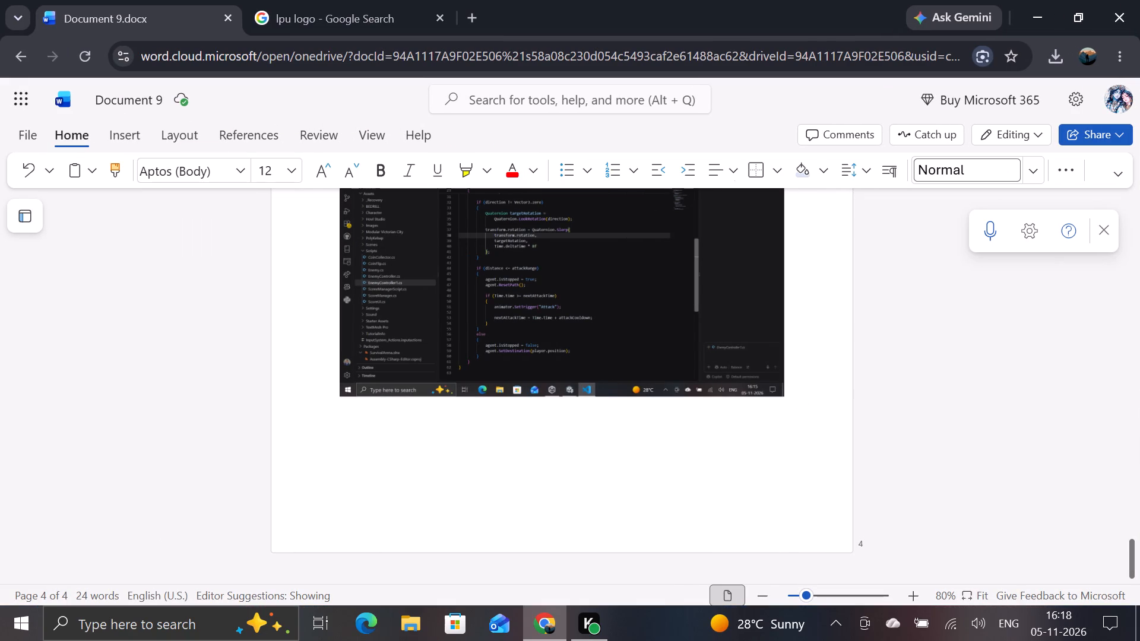
{"action": "key", "text": "Return"}
{"action": "key", "text": "Return"}
{"action": "key", "text": "Return"}
{"action": "key", "text": "Return"}
{"action": "key", "text": "Return"}
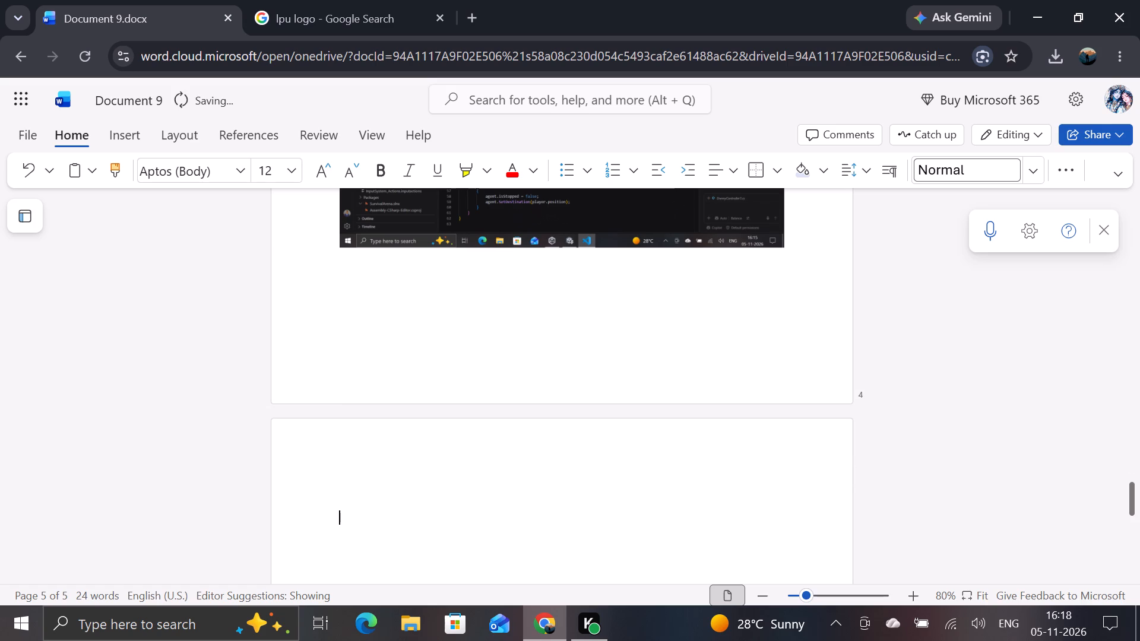
{"action": "key", "text": "BackSpace"}
{"action": "key", "text": "BackSpace"}
{"action": "key", "text": "Return"}
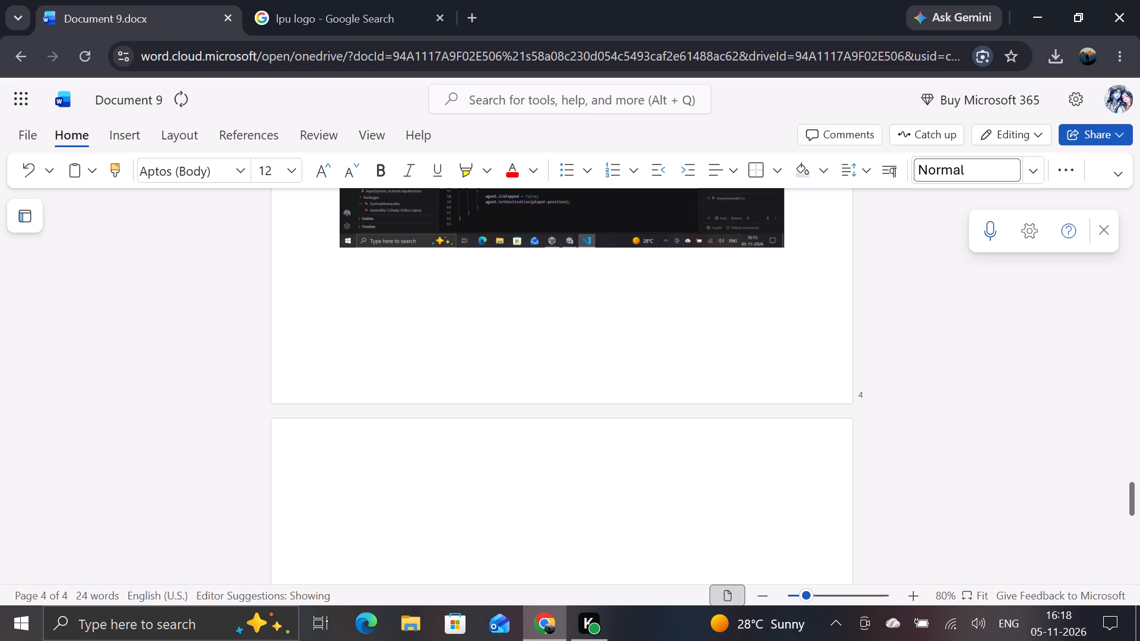
{"action": "key", "text": "ctrl+v"}
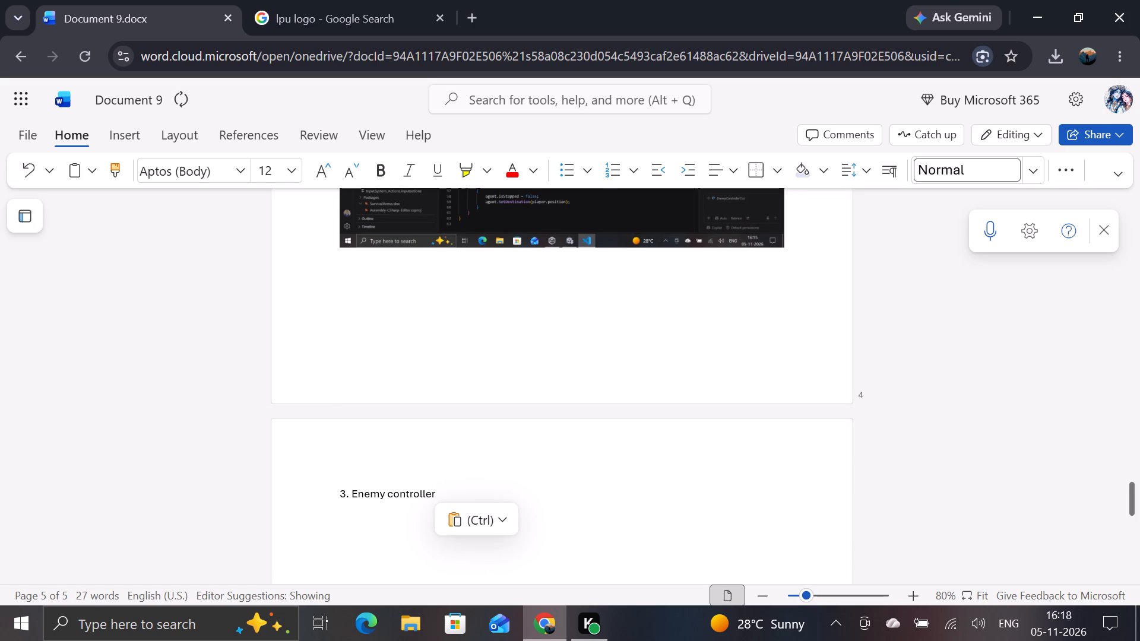
Format the "3. Enemy controller" heading in Times New Roman, size 20.
{"action": "left_click_drag", "start_coordinate": [457, 491], "coordinate": [331, 494]}
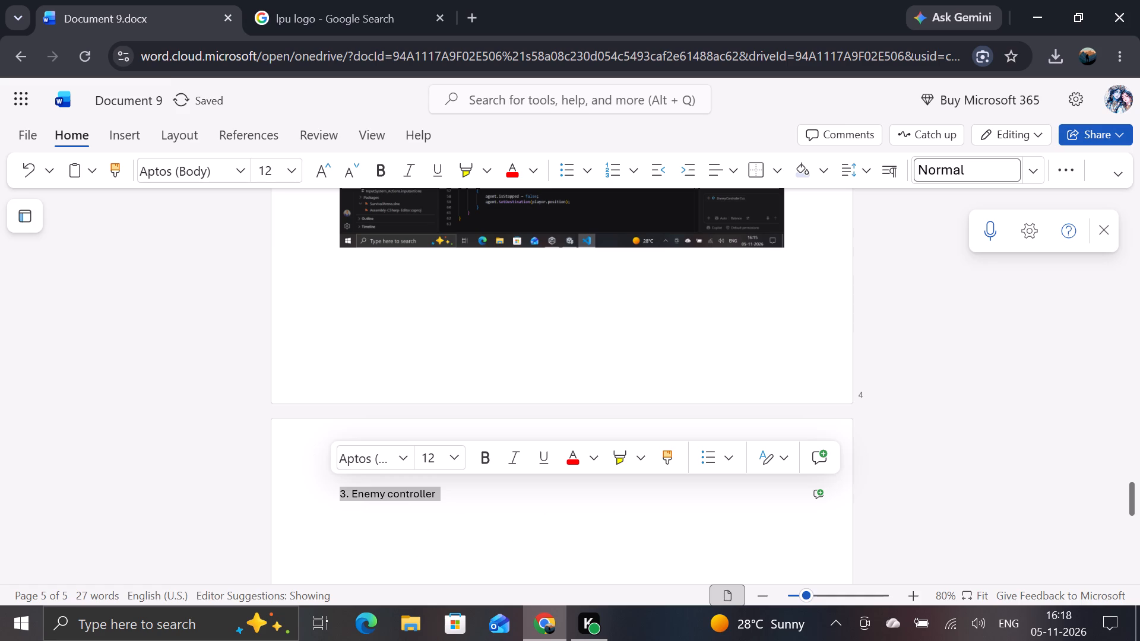
{"action": "left_click", "coordinate": [241, 170]}
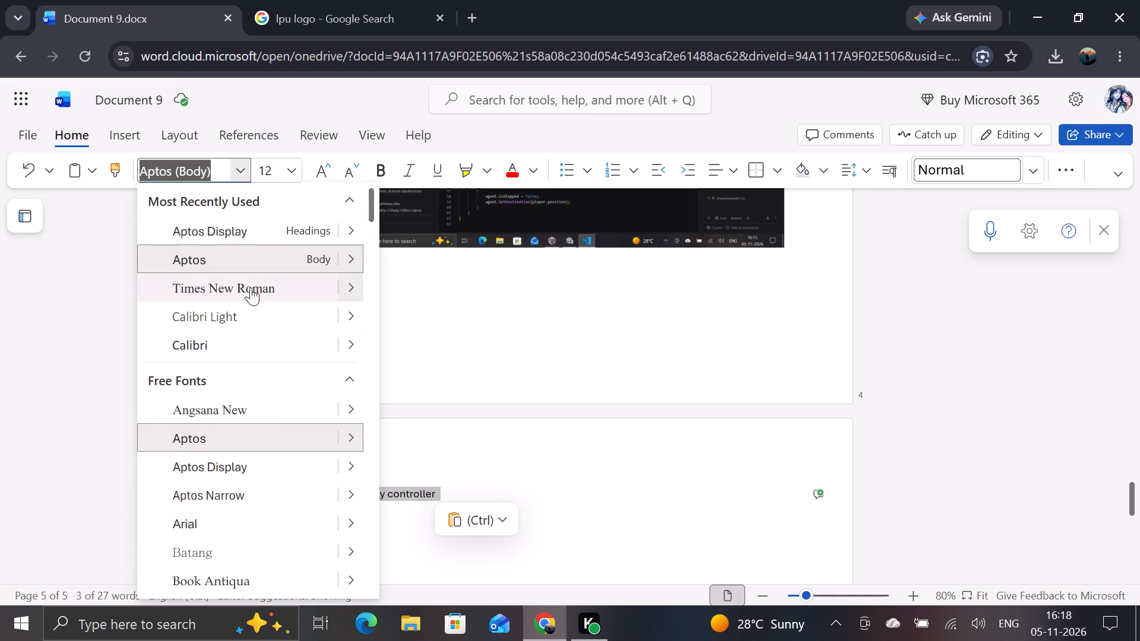
{"action": "left_click", "coordinate": [251, 287]}
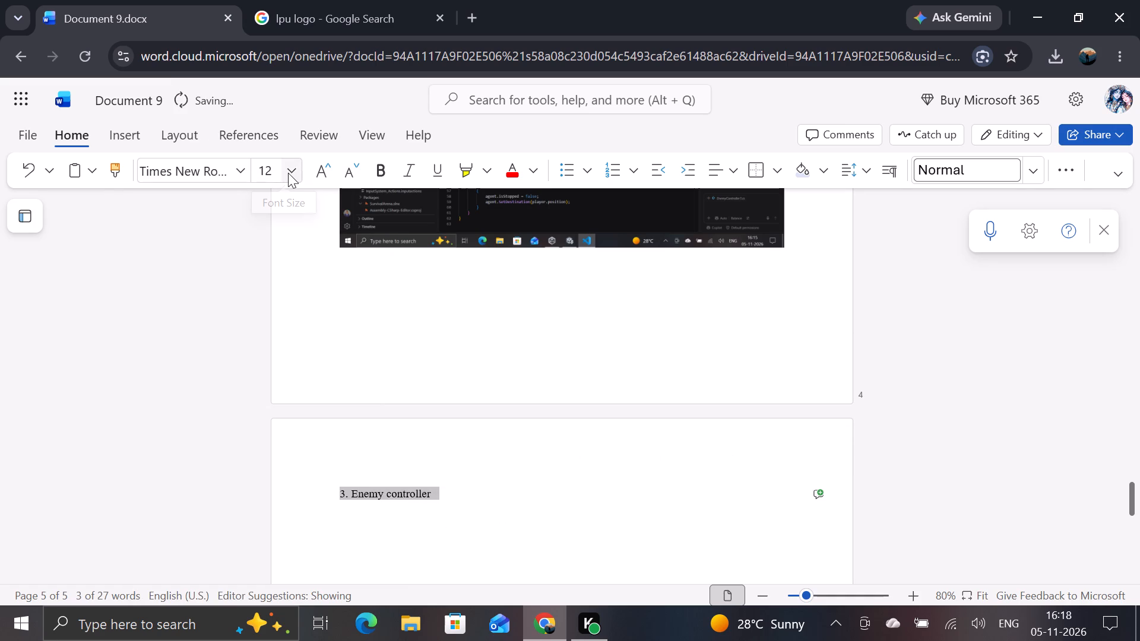
{"action": "left_click", "coordinate": [289, 173]}
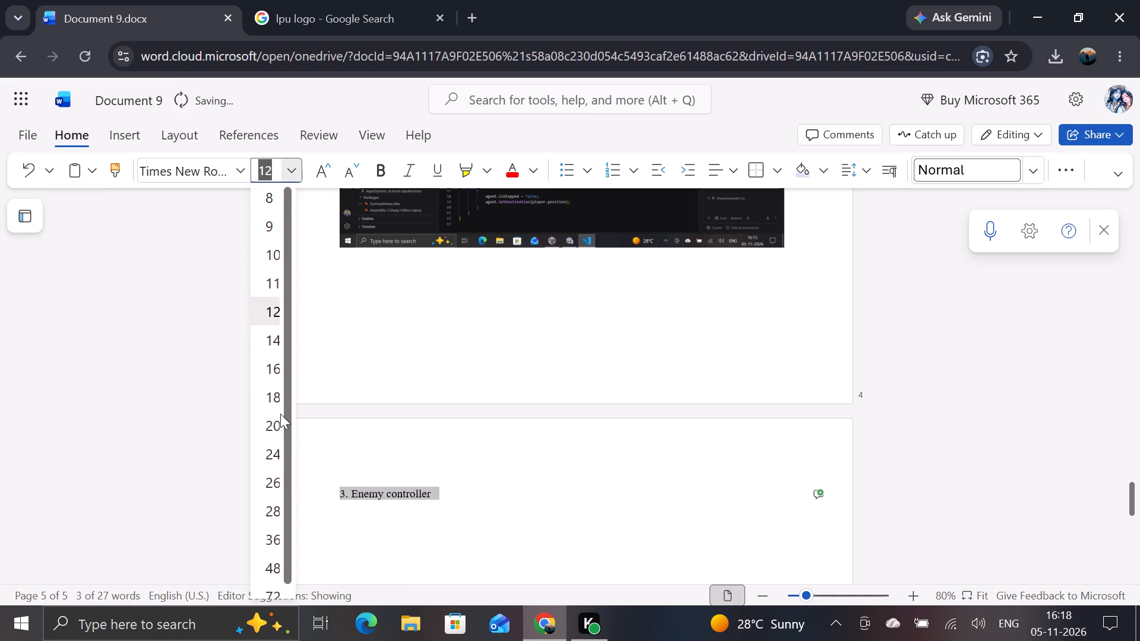
{"action": "left_click", "coordinate": [276, 425]}
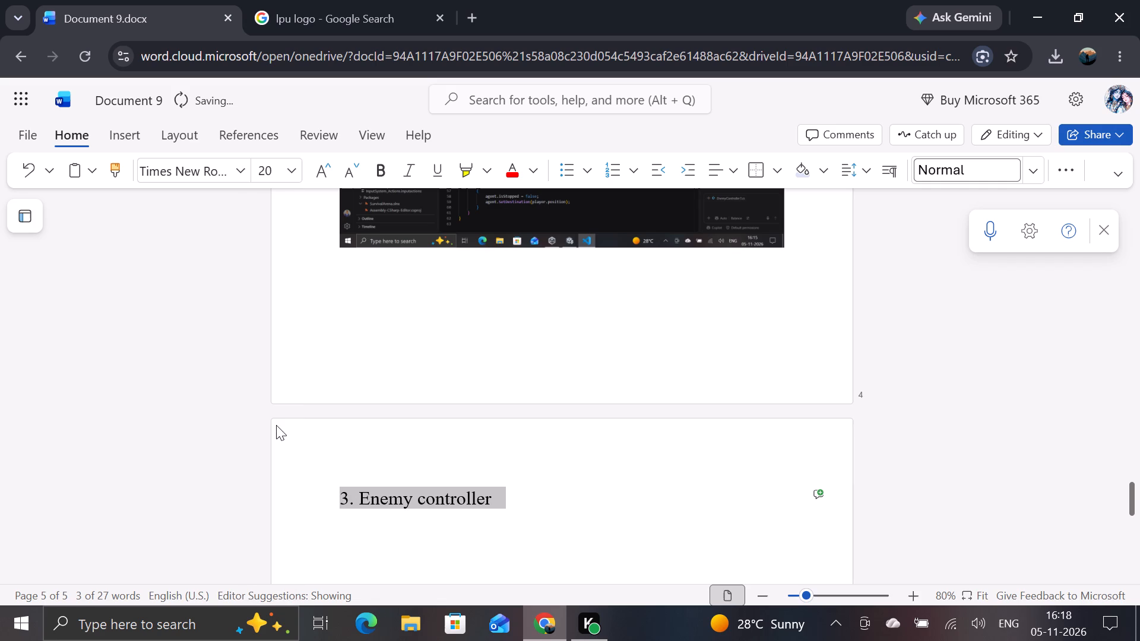
Capitalize the second word of the heading so it reads "3. Enemy Controller", and start a new line below it.
{"action": "left_click", "coordinate": [425, 504]}
{"action": "key", "text": "BackSpace"}
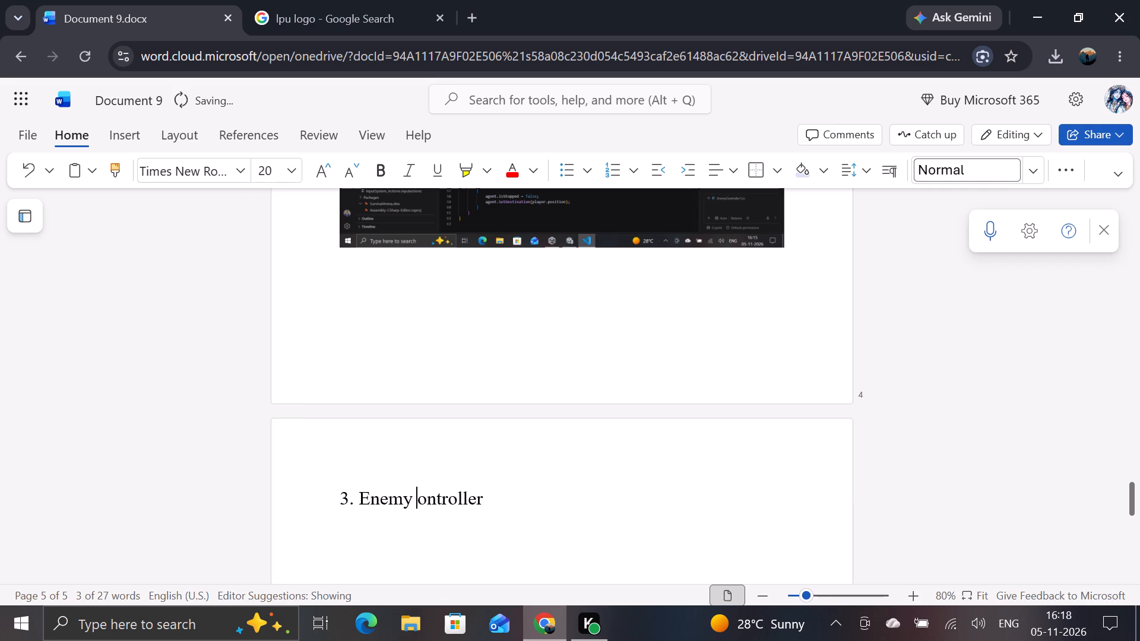
{"action": "key", "text": "ctrl+c"}
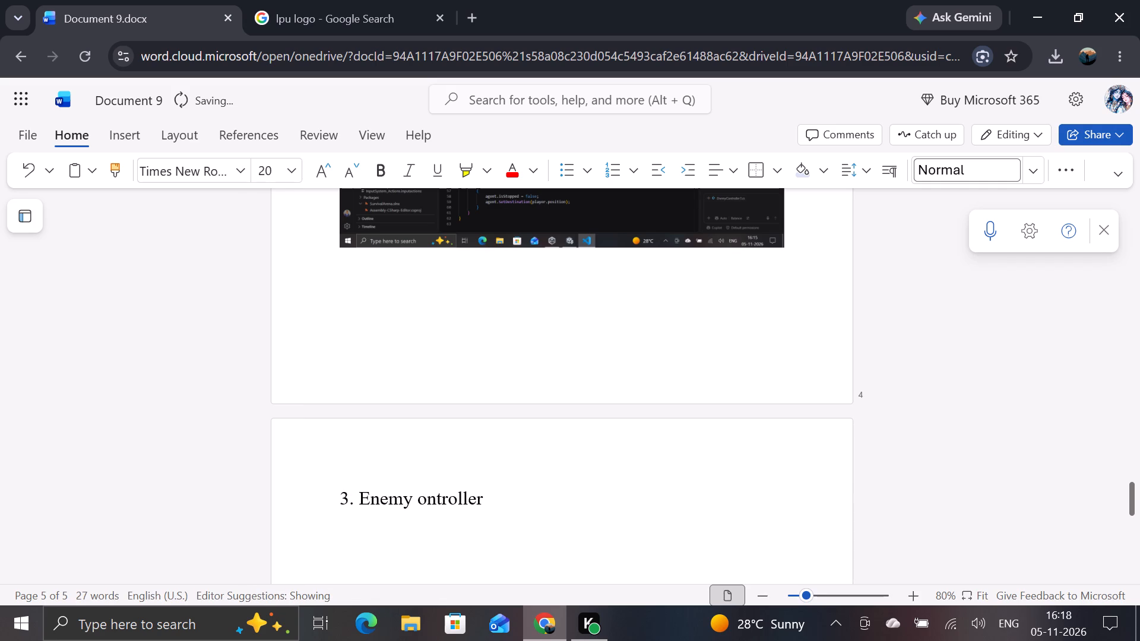
{"action": "key", "text": "shift+c"}
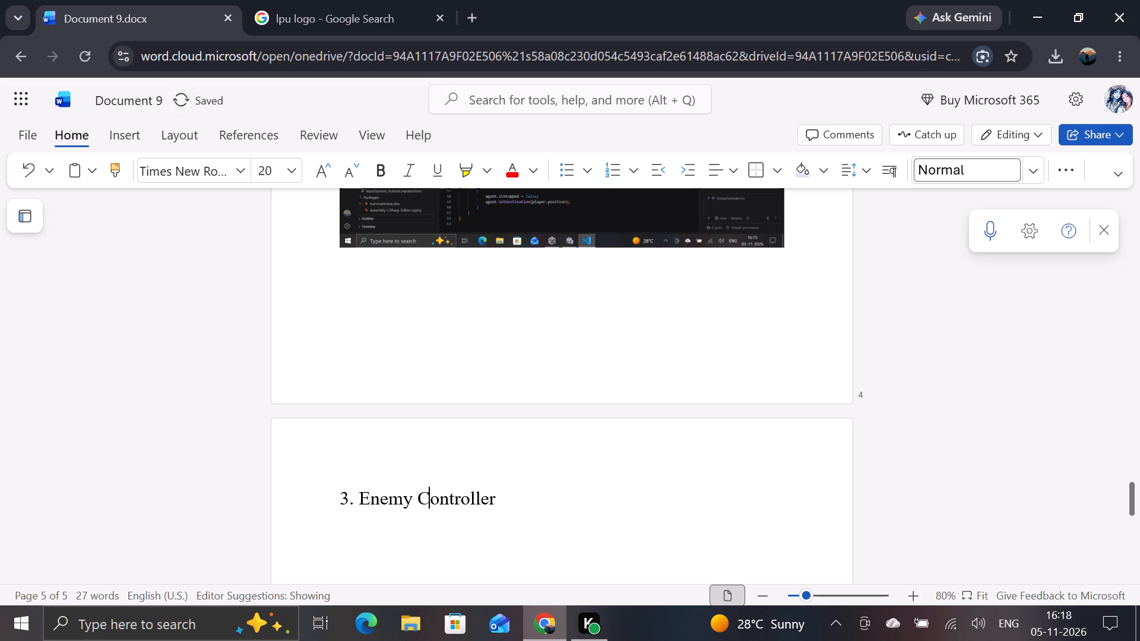
{"action": "left_click", "coordinate": [520, 497]}
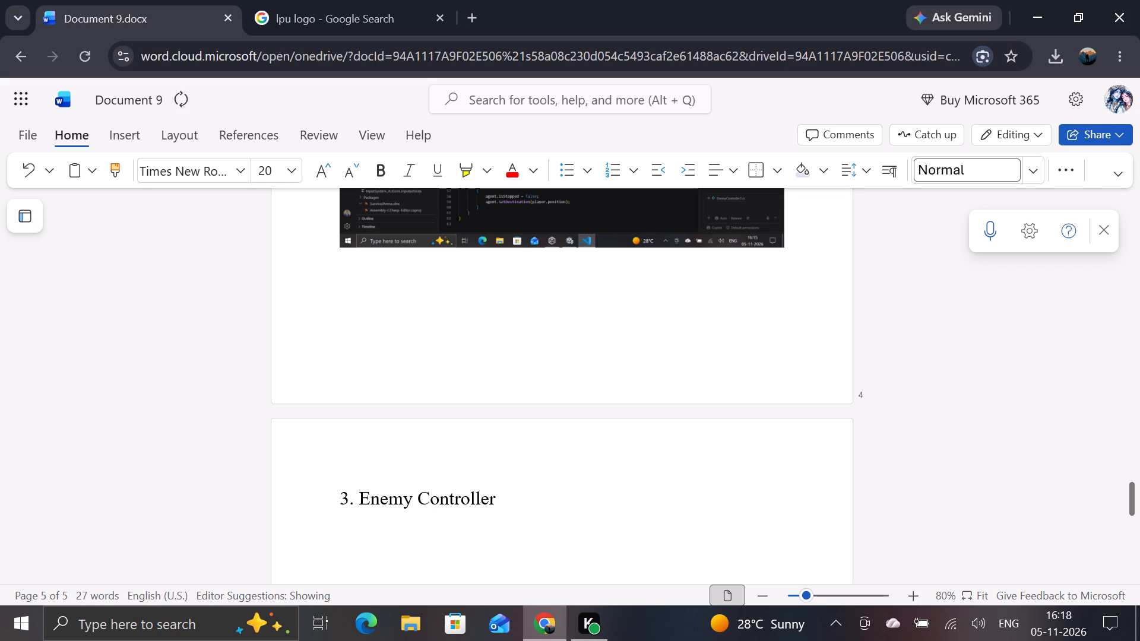
{"action": "key", "text": "Return"}
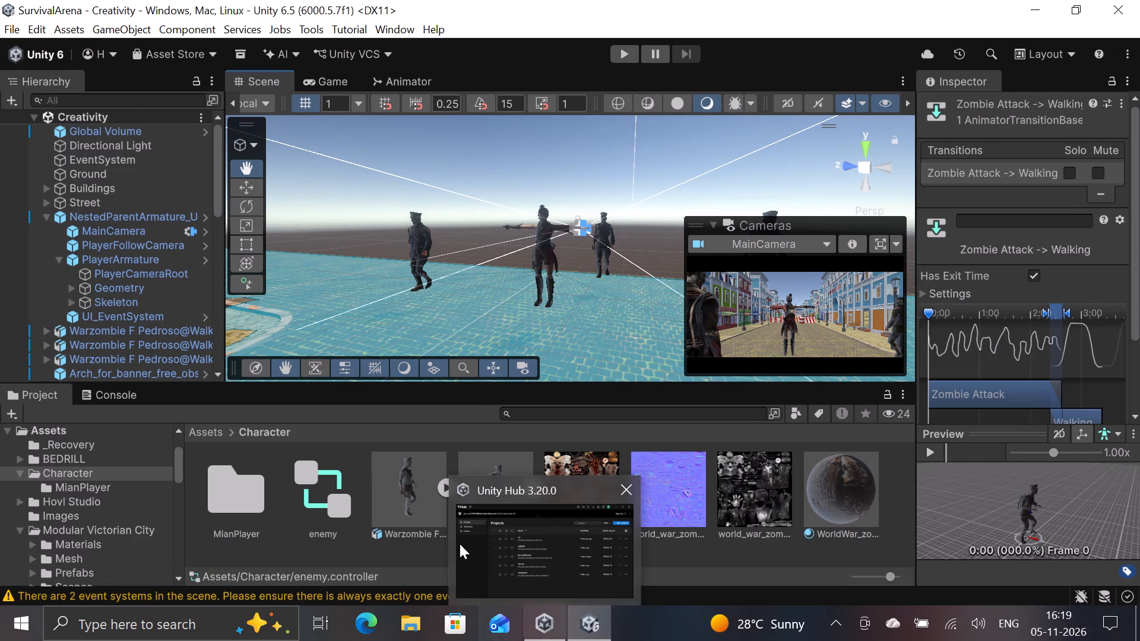
In Unity, frame the first Warzombie enemy in the Scene view and examine its Nav Mesh Agent, Enemy and Enemy Controller components.
{"action": "left_click", "coordinate": [199, 436]}
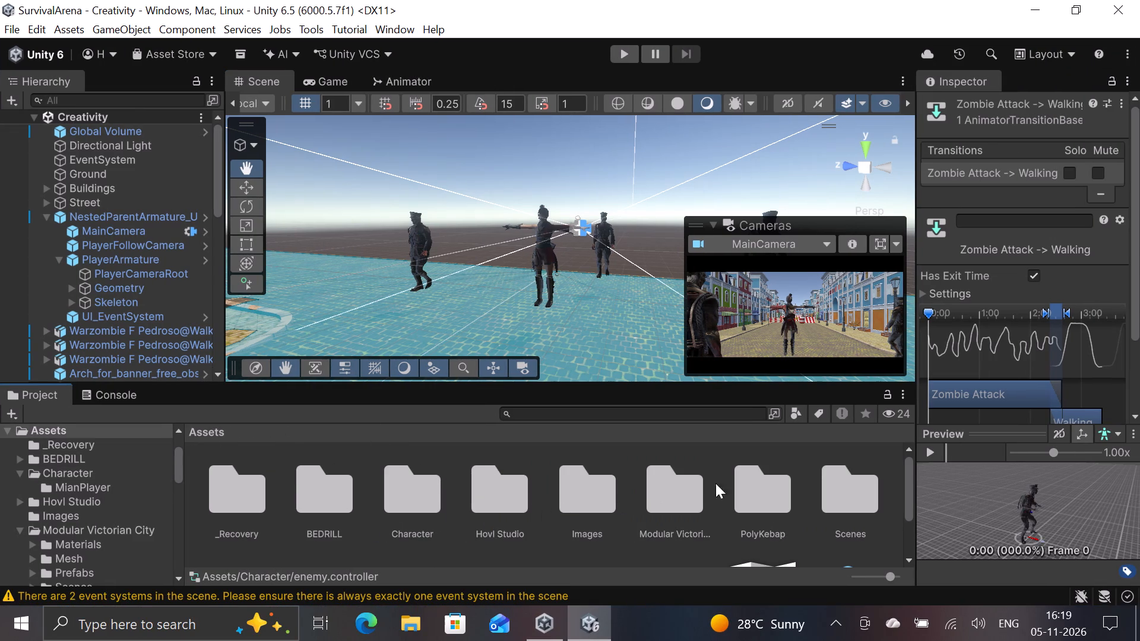
{"action": "left_click", "coordinate": [132, 334]}
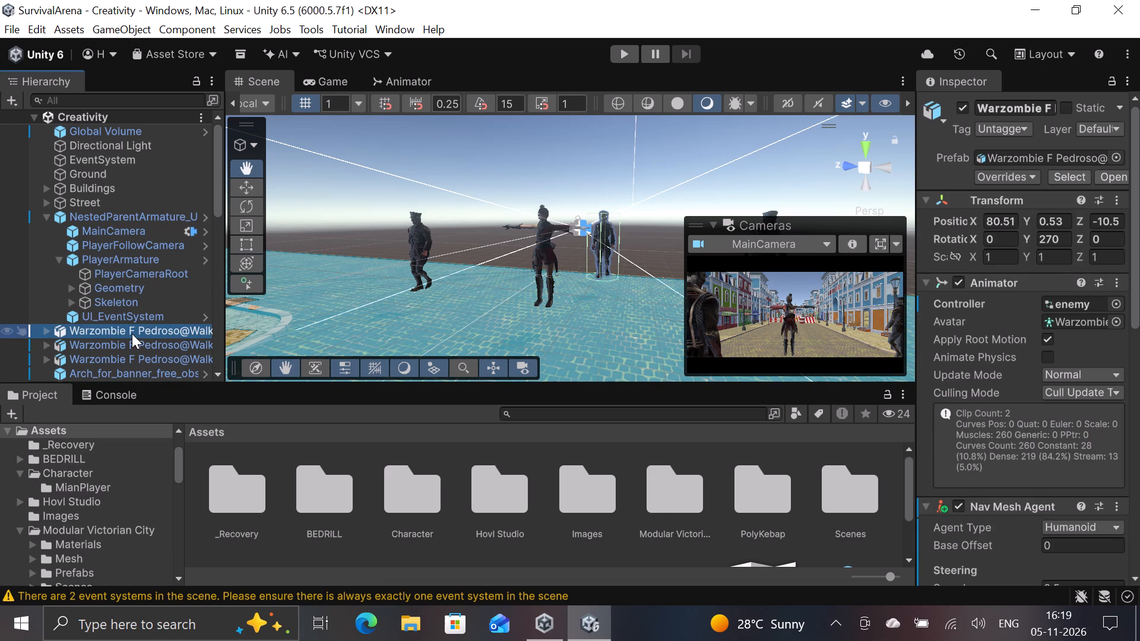
{"action": "left_click", "coordinate": [132, 334]}
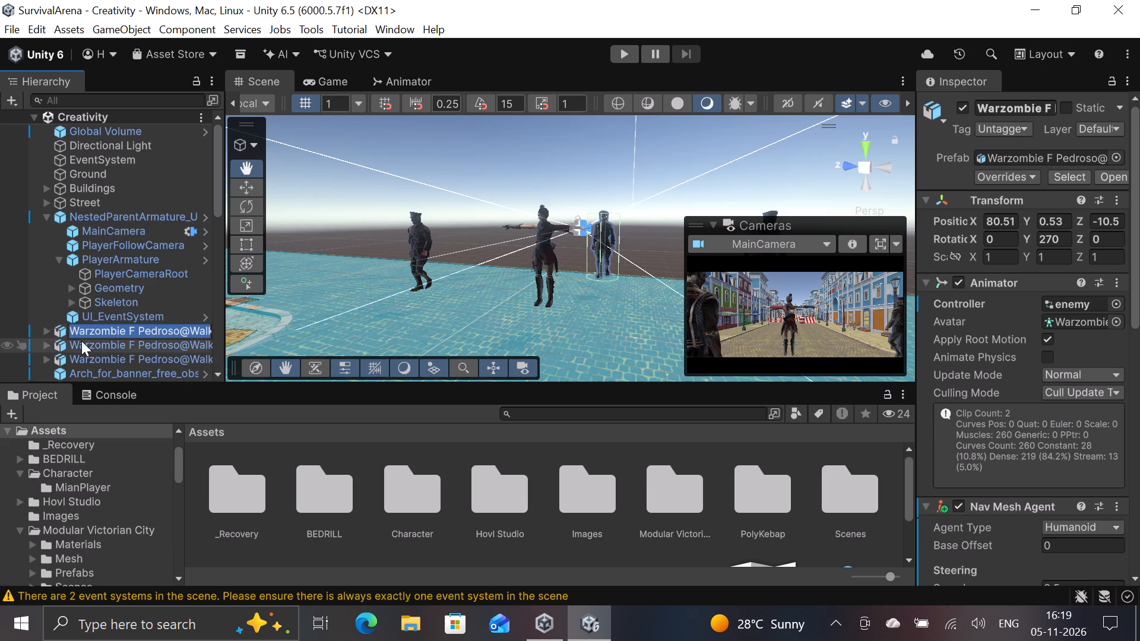
{"action": "double_click", "coordinate": [96, 331]}
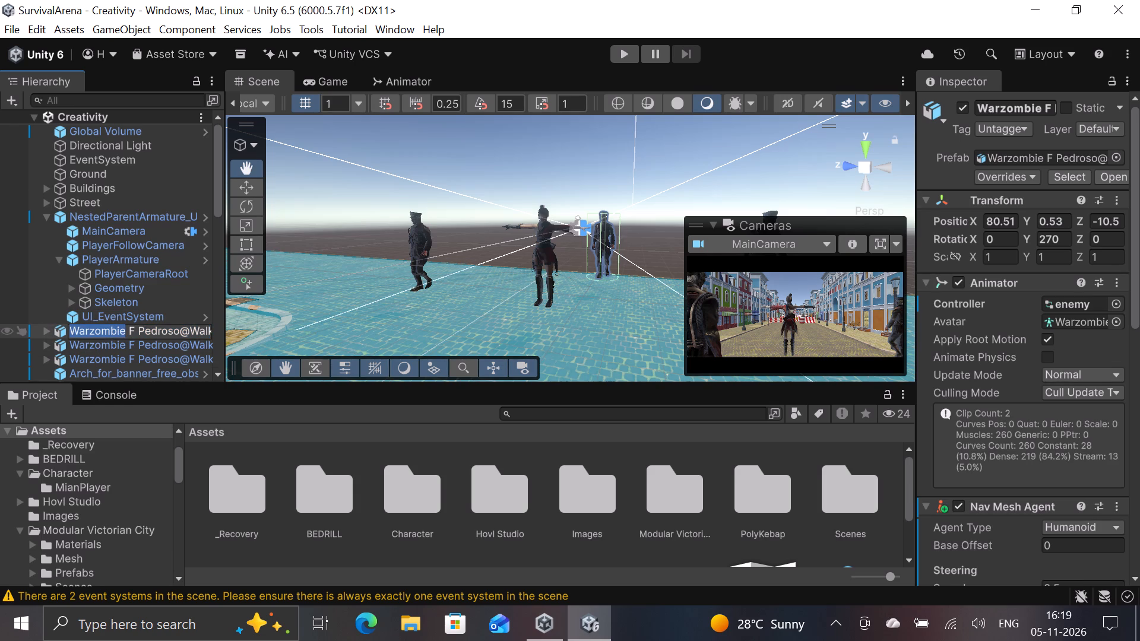
{"action": "left_click", "coordinate": [154, 328]}
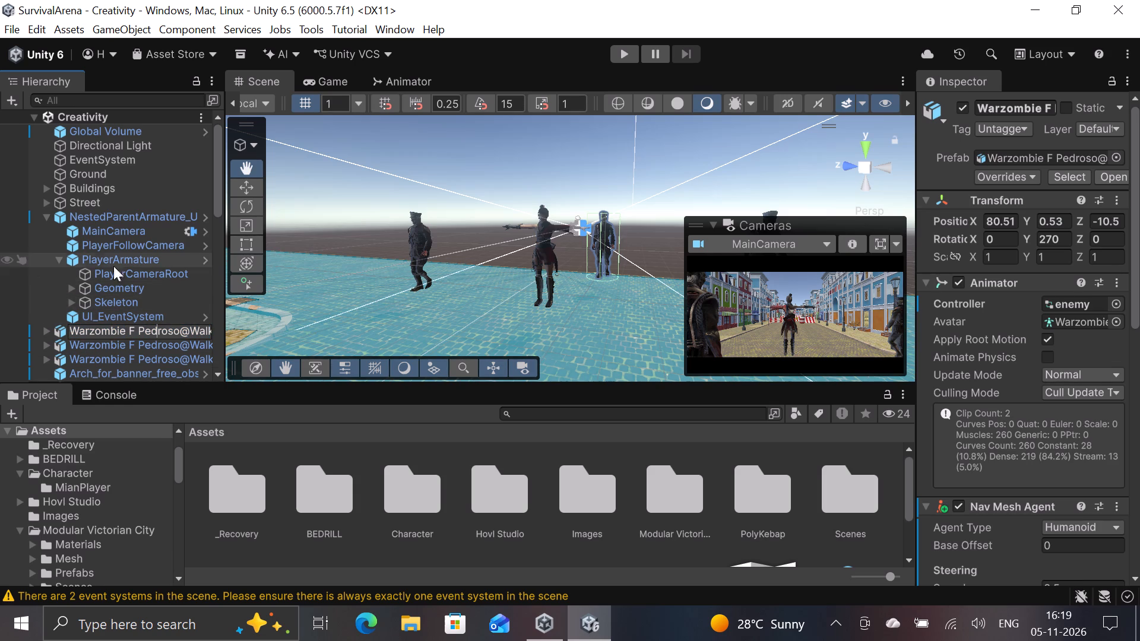
{"action": "left_click", "coordinate": [216, 295]}
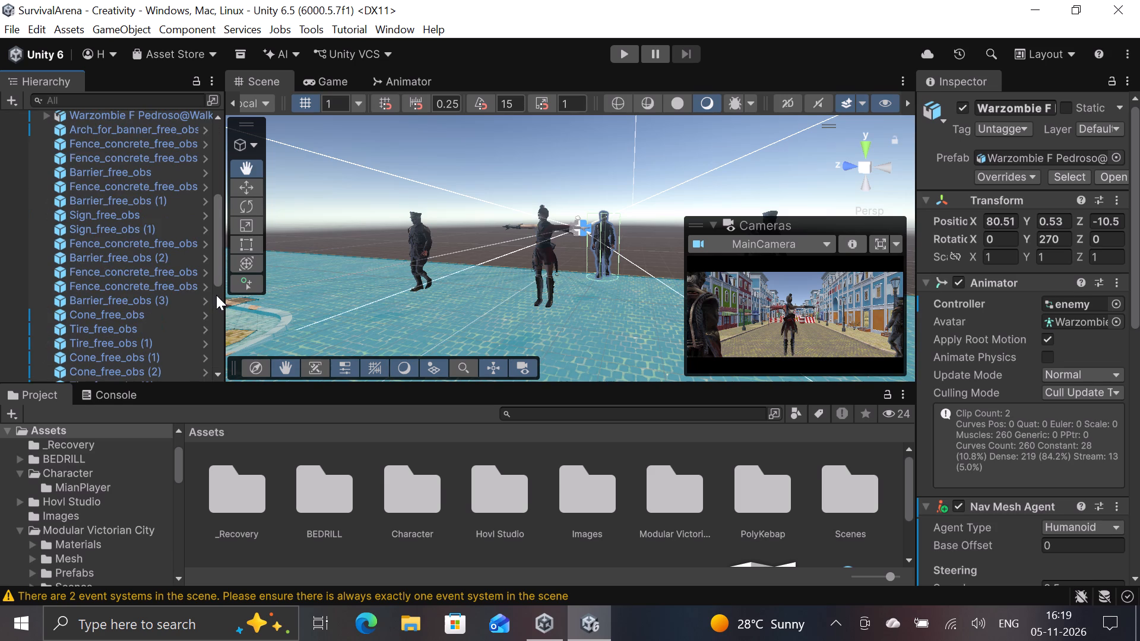
{"action": "left_click_drag", "start_coordinate": [216, 282], "coordinate": [210, 240]}
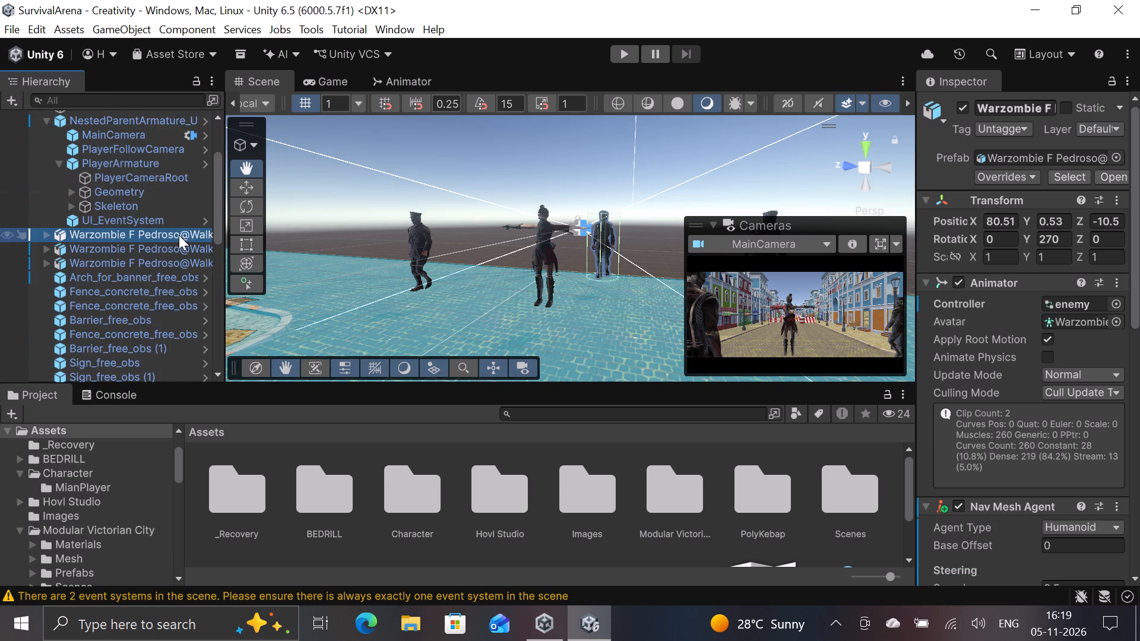
{"action": "double_click", "coordinate": [155, 229]}
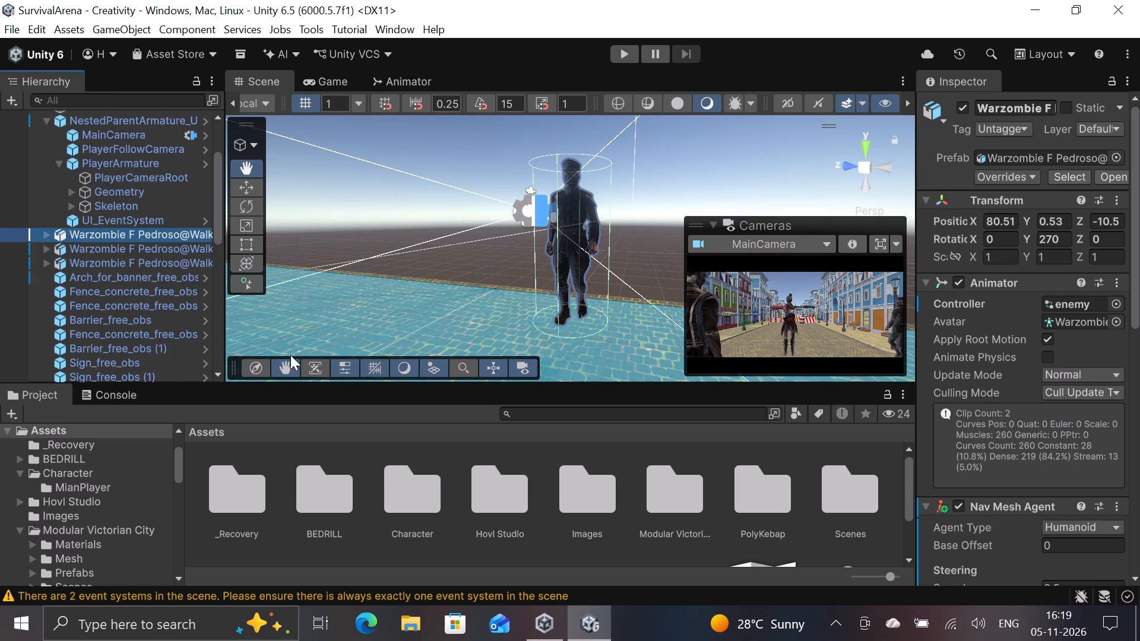
{"action": "scroll", "coordinate": [959, 449], "scroll_direction": "down", "scroll_amount": 6}
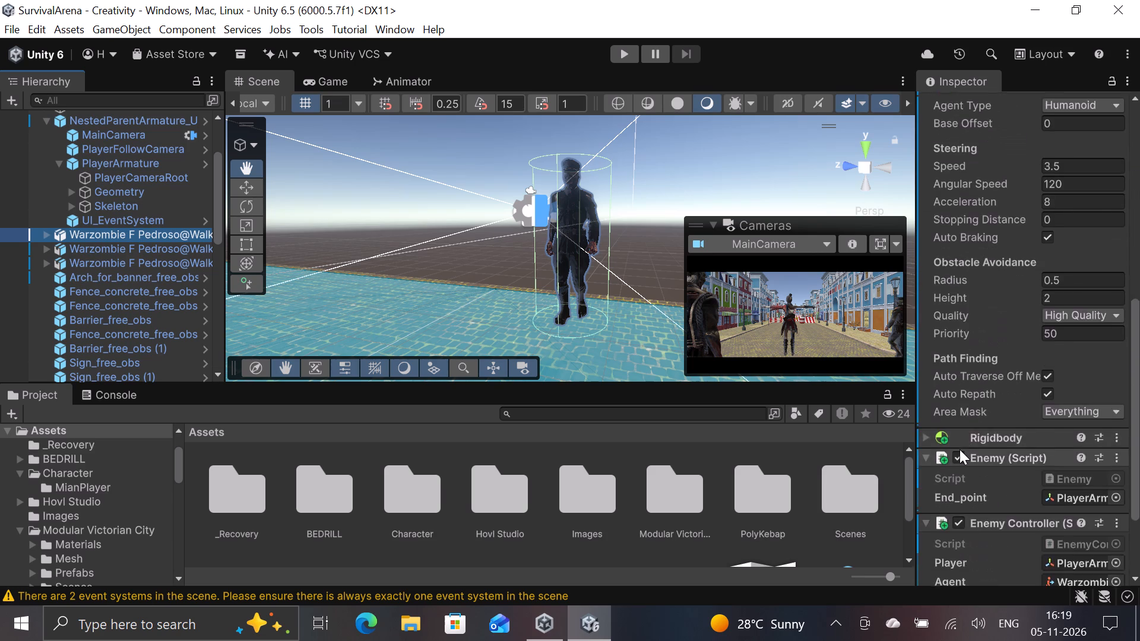
{"action": "scroll", "coordinate": [959, 449], "scroll_direction": "down", "scroll_amount": 1}
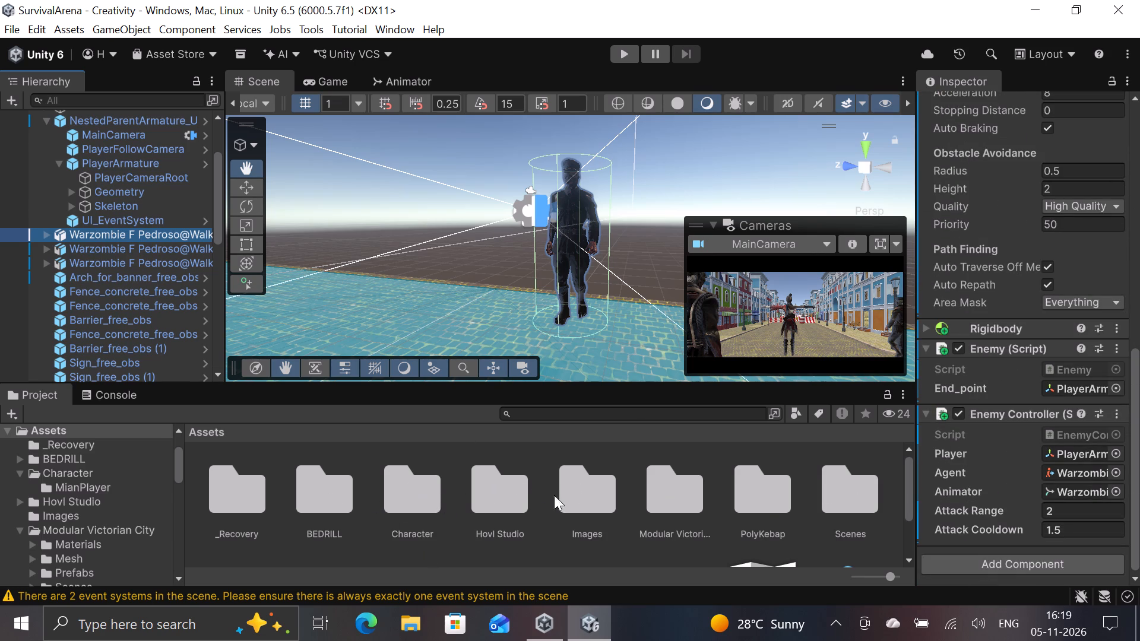
Open the Scripts folder in the project's Assets and capture the screen with the enemy framed in the Scene view.
{"action": "scroll", "coordinate": [412, 473], "scroll_direction": "down", "scroll_amount": 1}
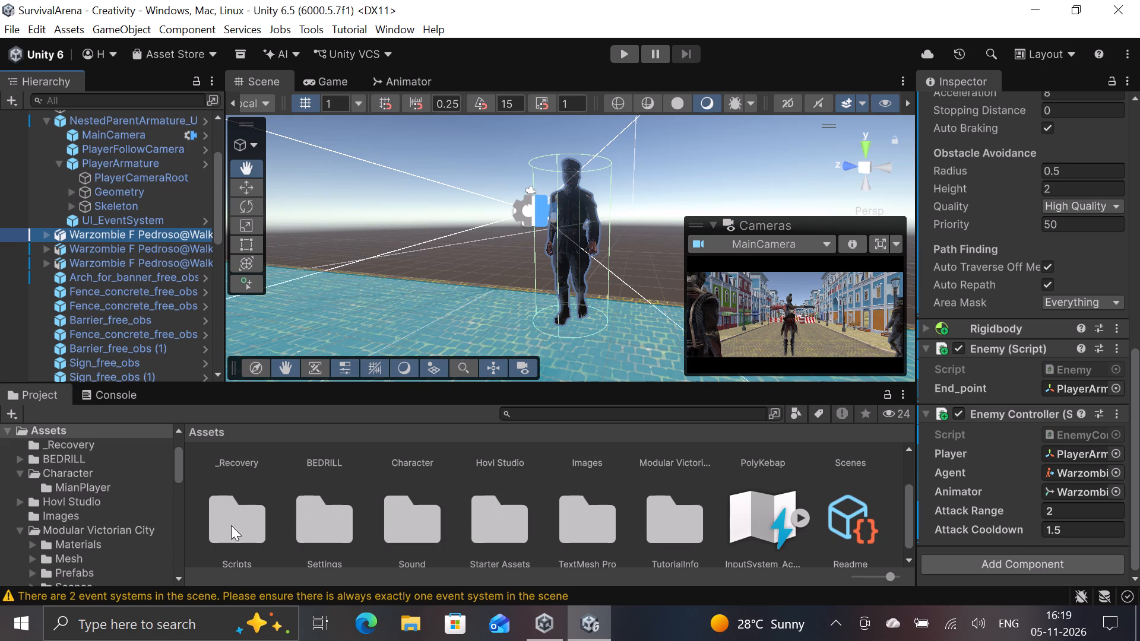
{"action": "double_click", "coordinate": [231, 528]}
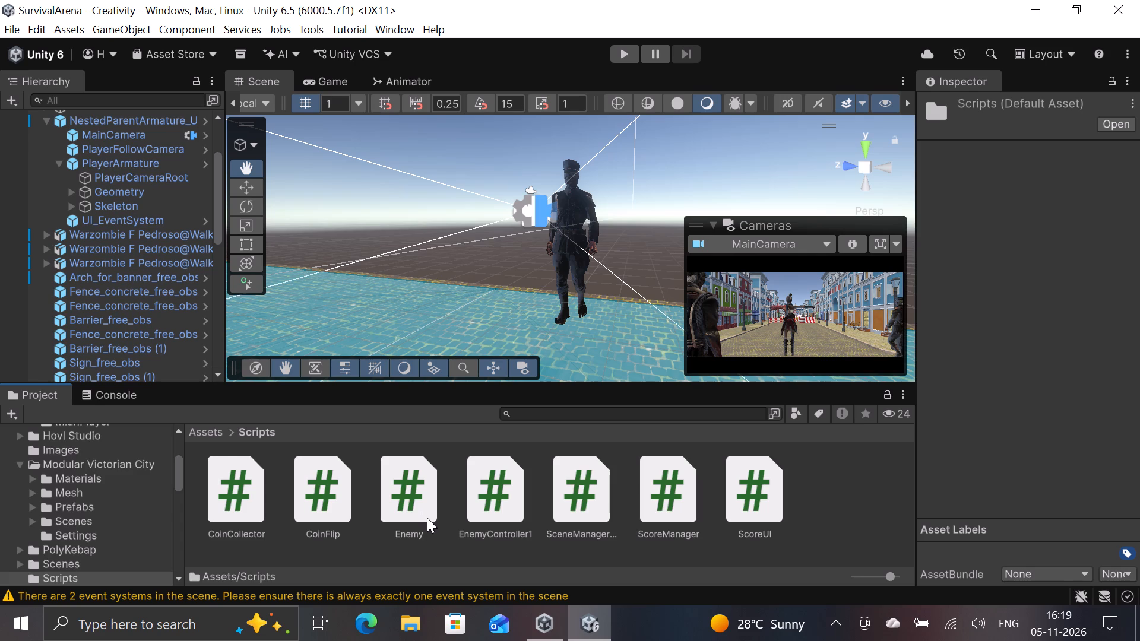
{"action": "key", "text": "Print"}
{"action": "key", "text": "Print"}
{"action": "key", "text": "Print"}
{"action": "key", "text": "Print"}
{"action": "key", "text": "Print"}
{"action": "key", "text": "Print"}
{"action": "key", "text": "Print"}
{"action": "key", "text": "Print"}
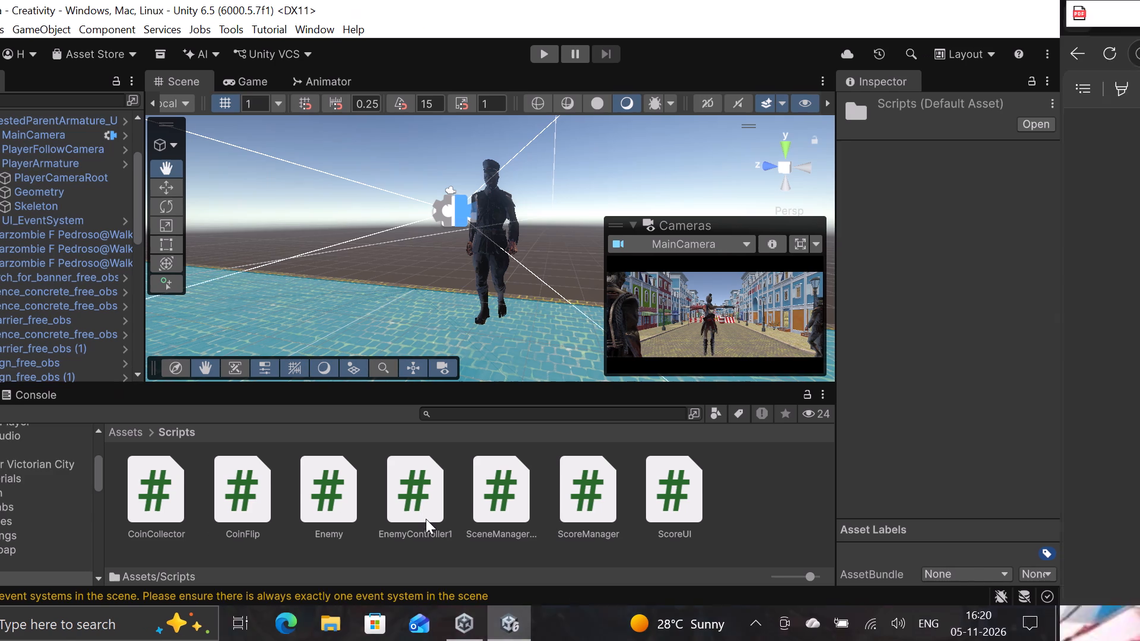
{"action": "left_click", "coordinate": [411, 507]}
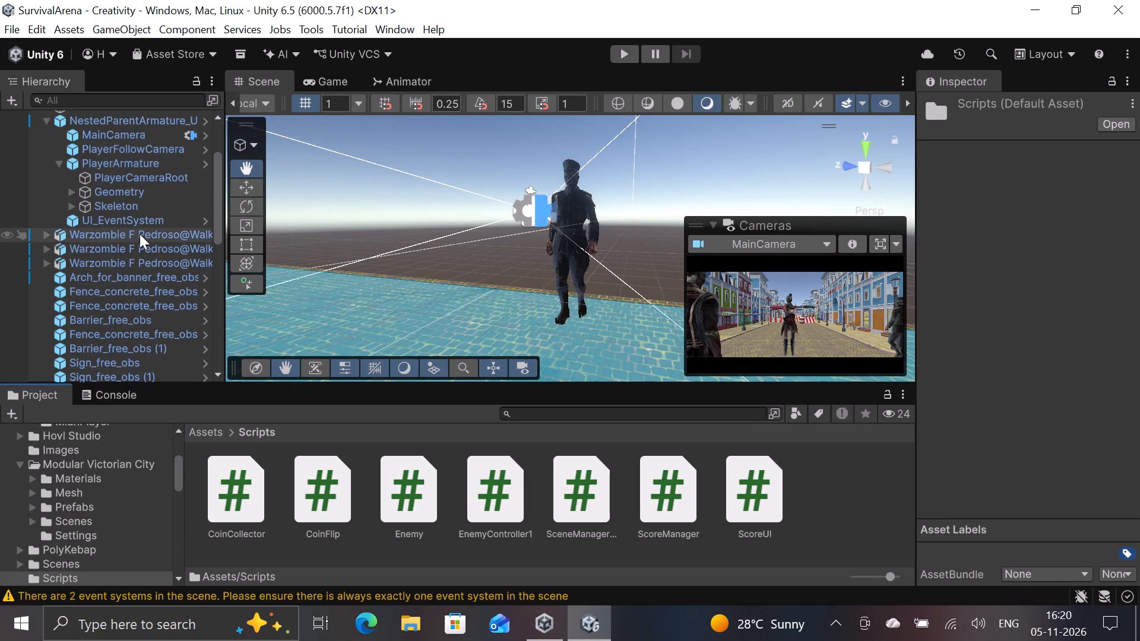
Capture Unity with the first Warzombie enemy selected and its Enemy and Enemy Controller components shown, and paste it under "3. Enemy Controller" in Word.
{"action": "double_click", "coordinate": [140, 234]}
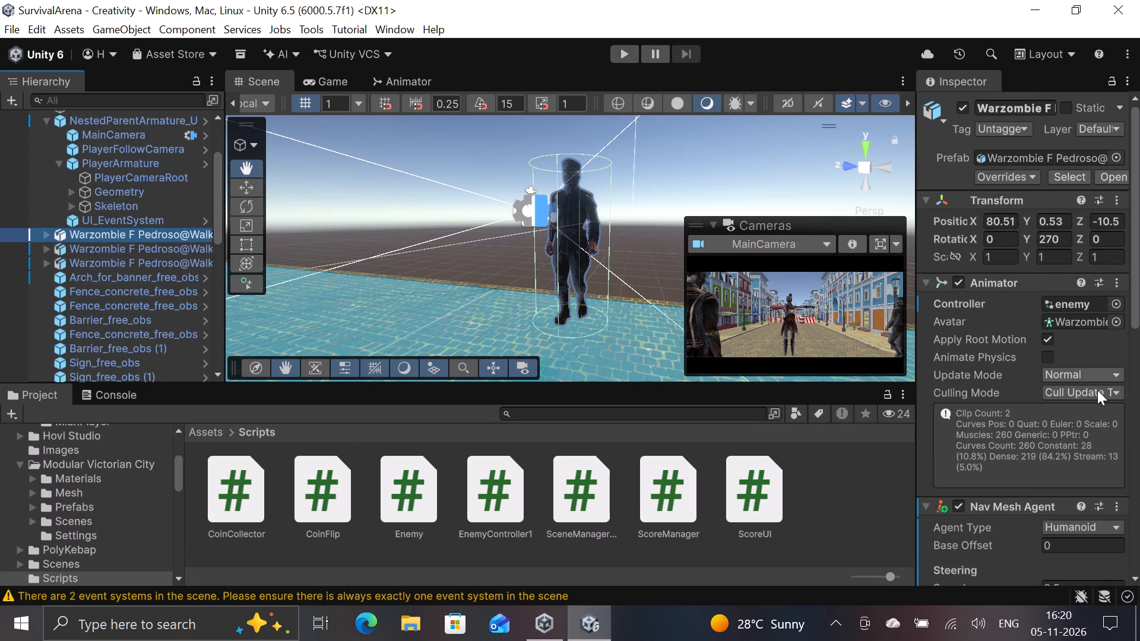
{"action": "scroll", "coordinate": [987, 412], "scroll_direction": "down", "scroll_amount": 11}
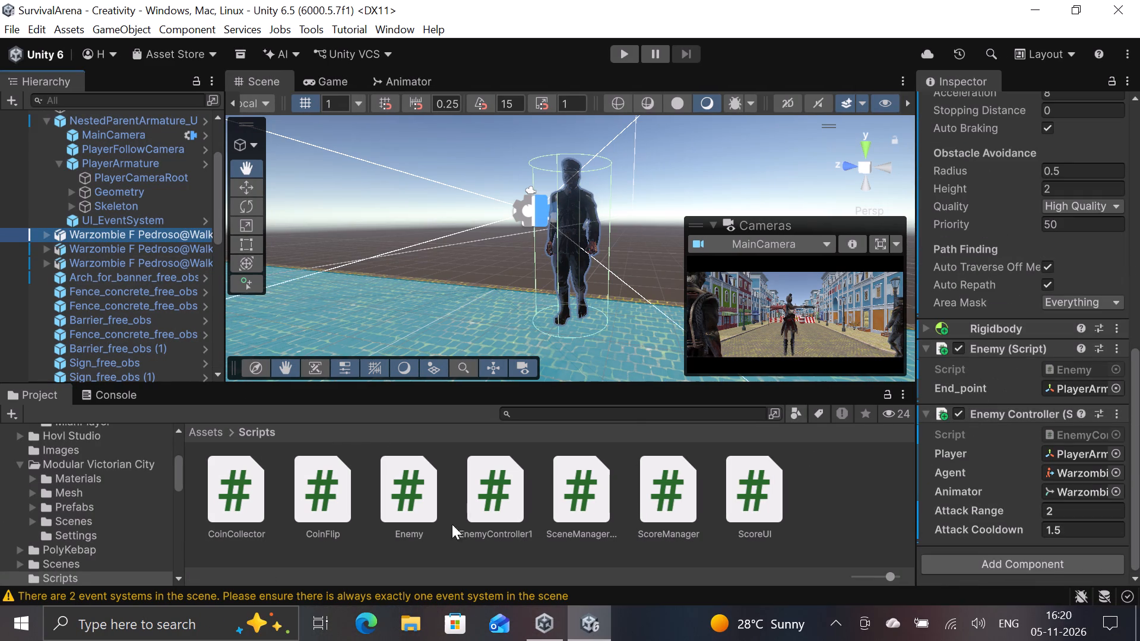
{"action": "key", "text": "Print"}
{"action": "key", "text": "Print"}
{"action": "key", "text": "Print"}
{"action": "key", "text": "Print"}
{"action": "key", "text": "Print"}
{"action": "key", "text": "Print"}
{"action": "key", "text": "Print"}
{"action": "key", "text": "Print"}
{"action": "key", "text": "Print"}
{"action": "key", "text": "Print"}
{"action": "key", "text": "Print"}
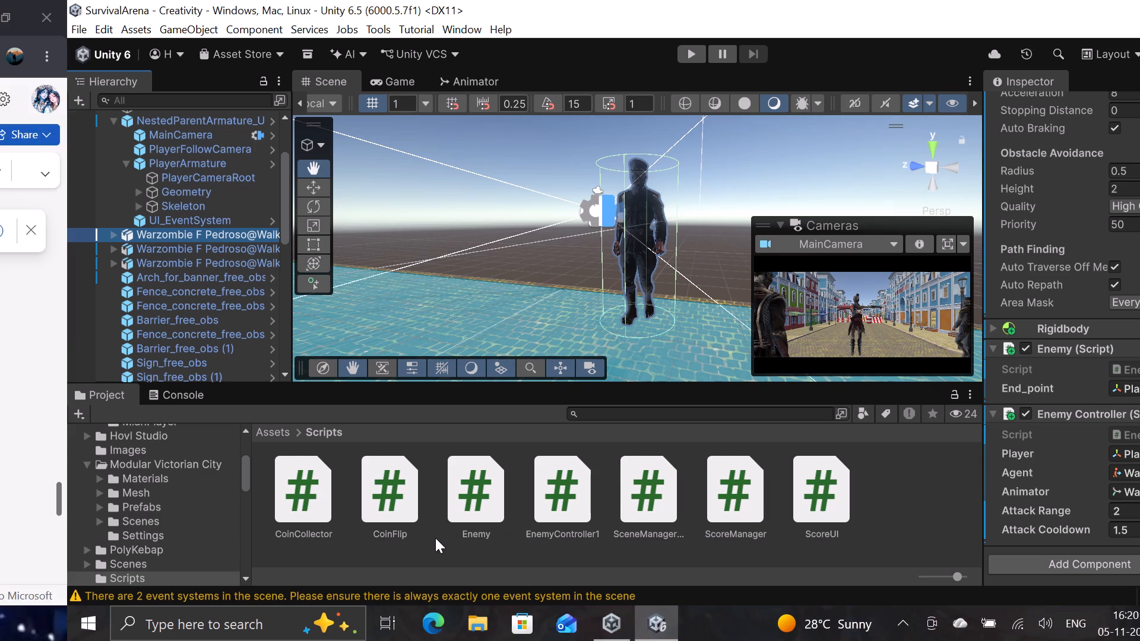
{"action": "key", "text": "ctrl+v"}
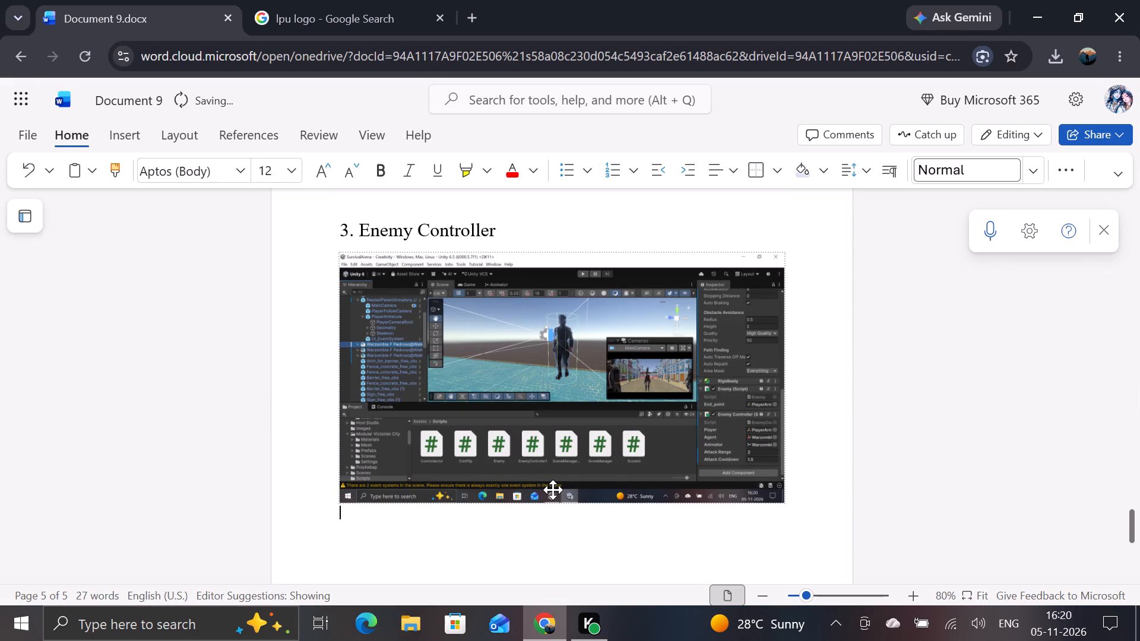
Open the Enemy script from Unity's Scripts folder in Visual Studio Code and capture the screen showing its code.
{"action": "double_click", "coordinate": [398, 502]}
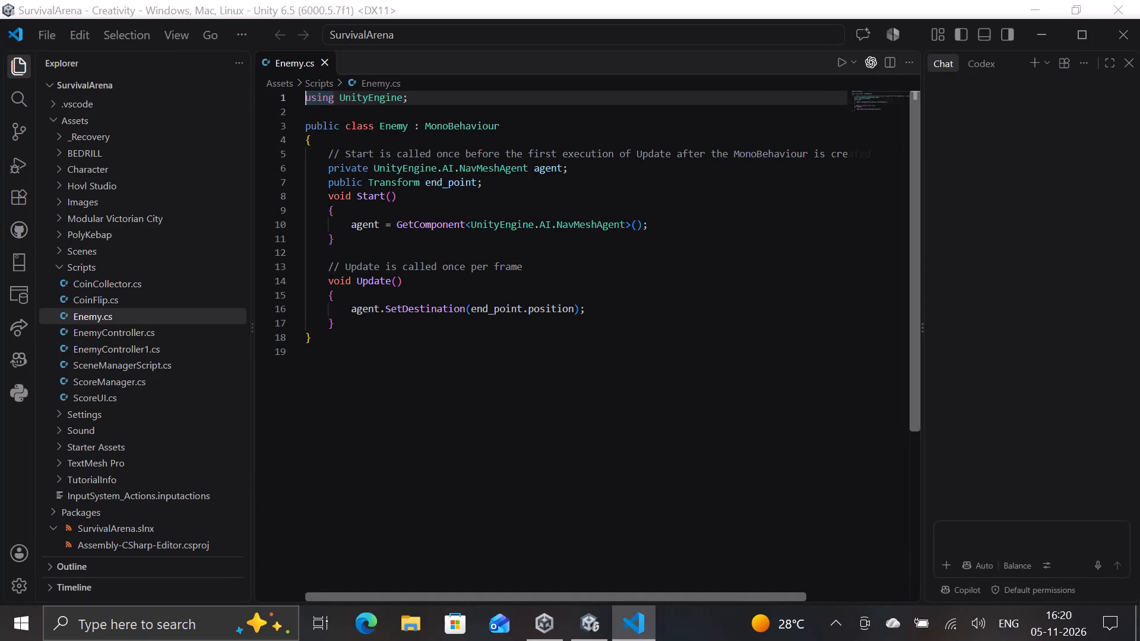
{"action": "left_click", "coordinate": [559, 485]}
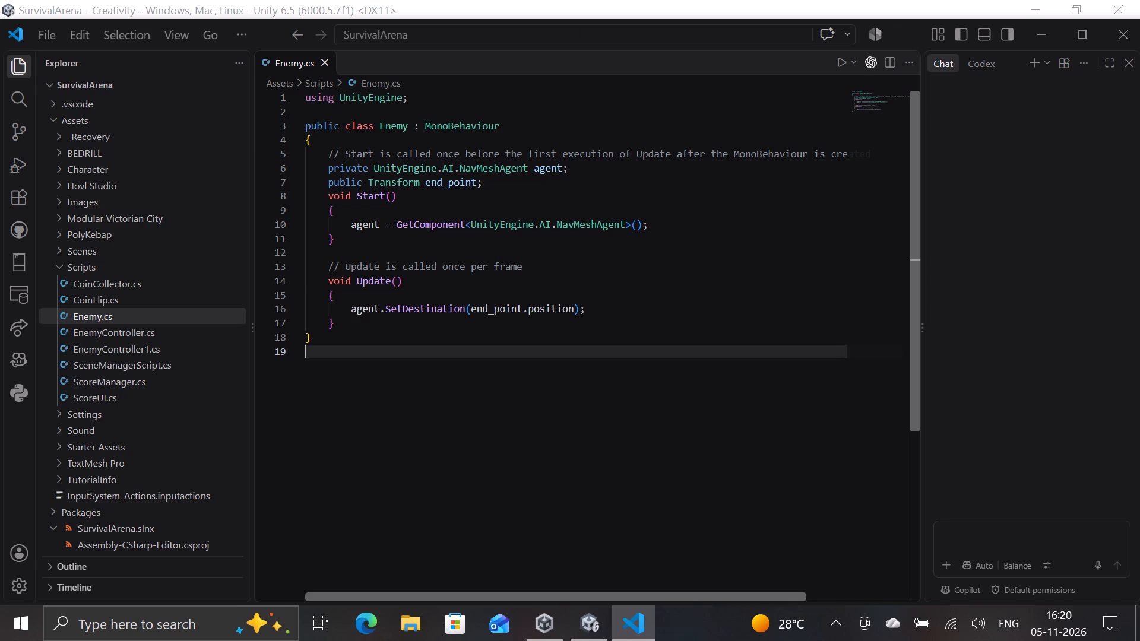
{"action": "key", "text": "Print"}
{"action": "key", "text": "Print"}
{"action": "key", "text": "Print"}
{"action": "key", "text": "Print"}
{"action": "key", "text": "Print"}
{"action": "key", "text": "Print"}
{"action": "key", "text": "Print"}
{"action": "key", "text": "Print"}
{"action": "key", "text": "Print"}
{"action": "key", "text": "Print"}
{"action": "key", "text": "Print"}
{"action": "key", "text": "Print"}
{"action": "key", "text": "Print"}
{"action": "key", "text": "Print"}
{"action": "key", "text": "Print"}
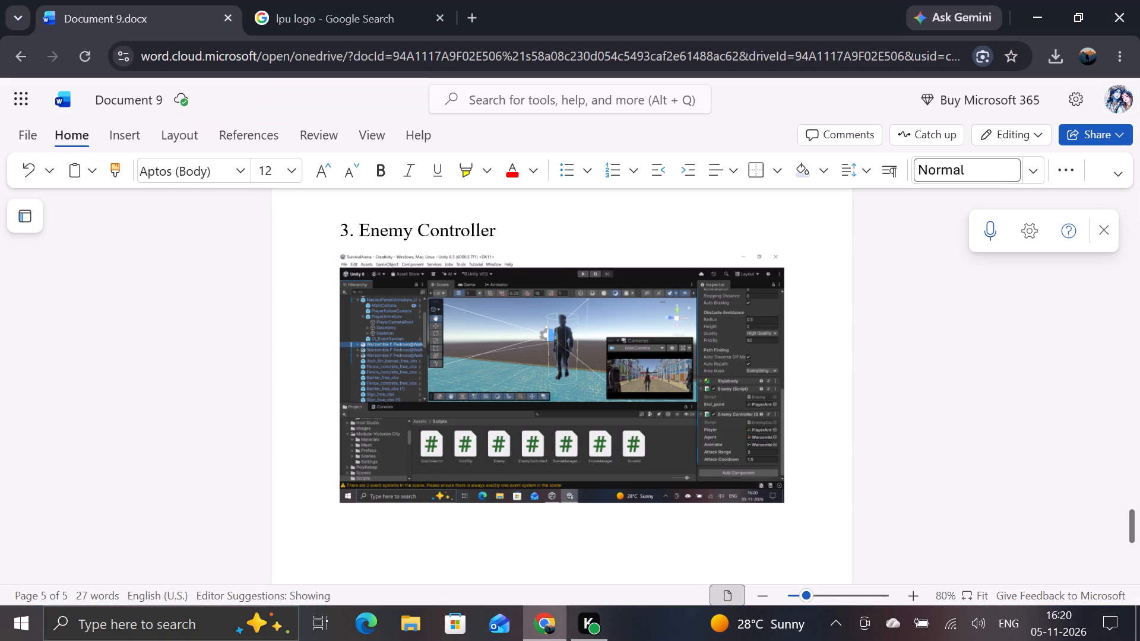
In the Word report, paste the Enemy.cs code screenshot on a new line below the Unity screenshot and add two blank lines after it.
{"action": "key", "text": "Return"}
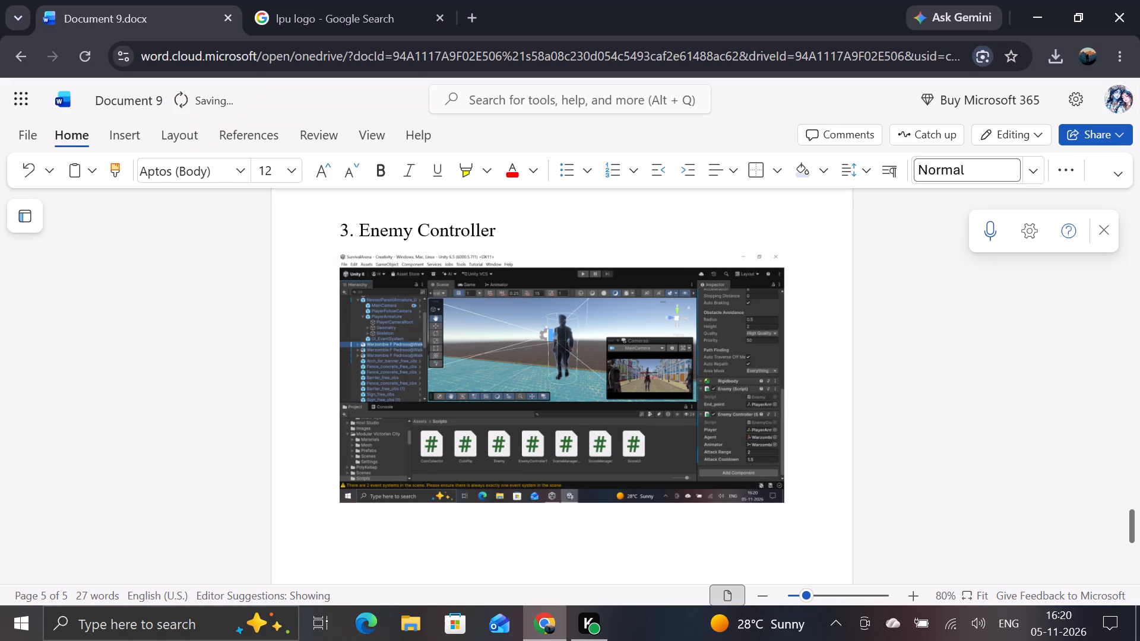
{"action": "key", "text": "ctrl+v"}
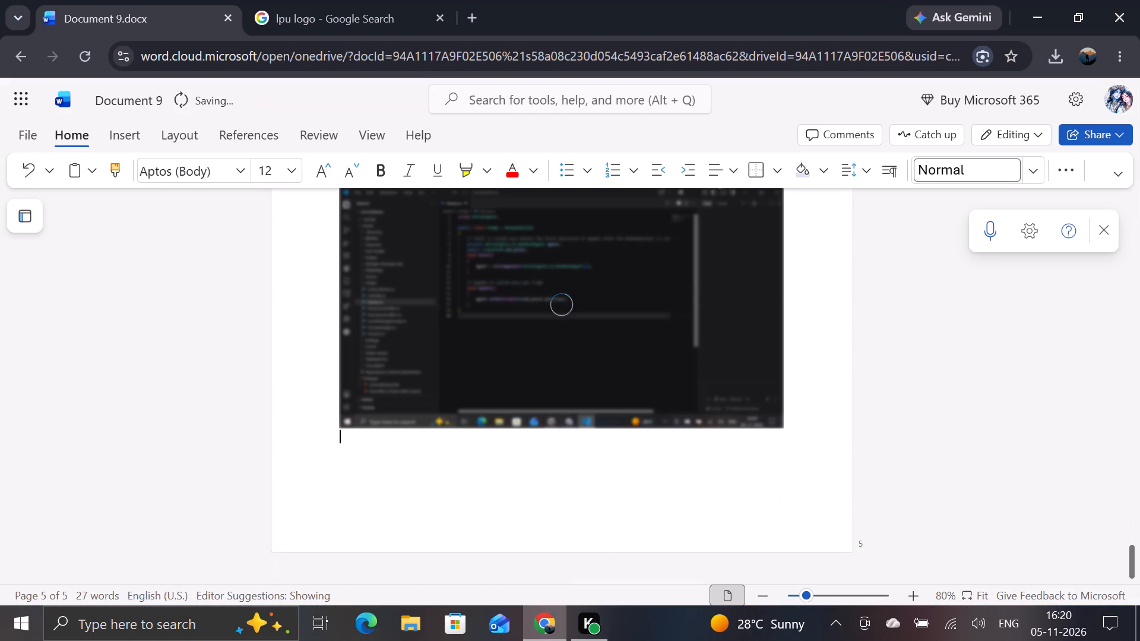
{"action": "scroll", "coordinate": [852, 389], "scroll_direction": "up", "scroll_amount": 6}
{"action": "scroll", "coordinate": [852, 389], "scroll_direction": "down", "scroll_amount": 2}
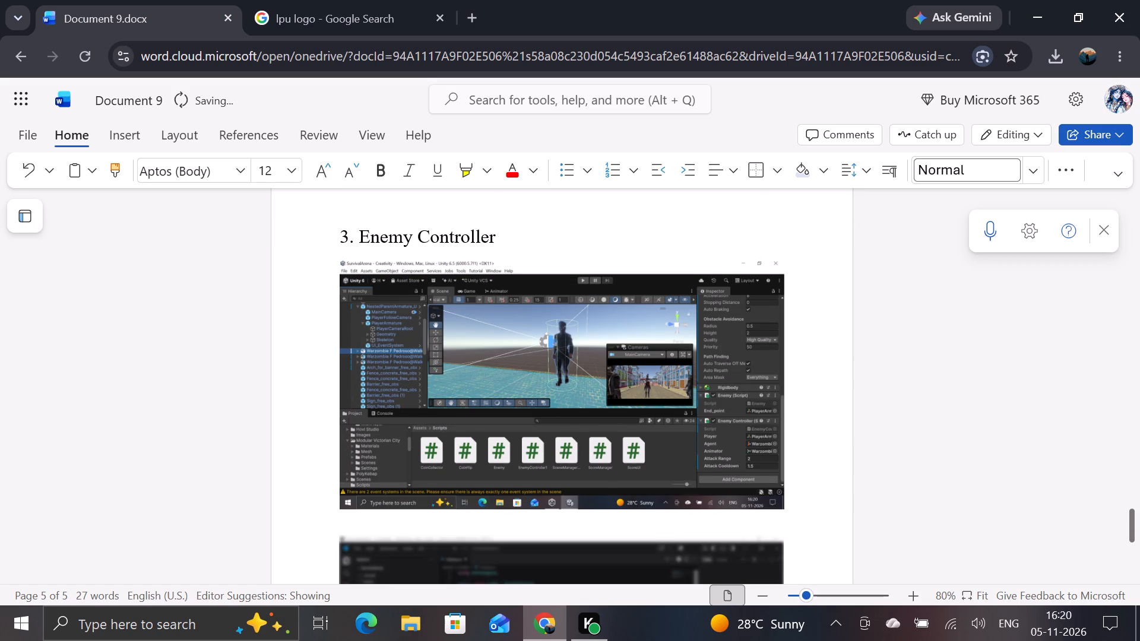
{"action": "scroll", "coordinate": [852, 389], "scroll_direction": "down", "scroll_amount": 3}
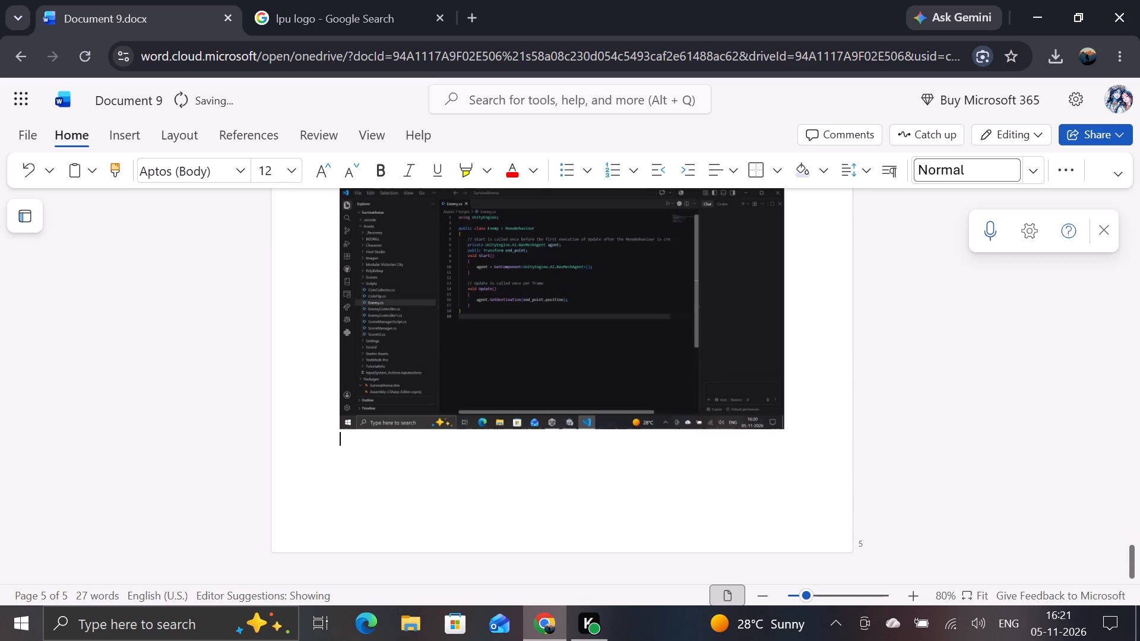
{"action": "scroll", "coordinate": [617, 452], "scroll_direction": "up", "scroll_amount": 2}
{"action": "scroll", "coordinate": [617, 452], "scroll_direction": "down", "scroll_amount": 1}
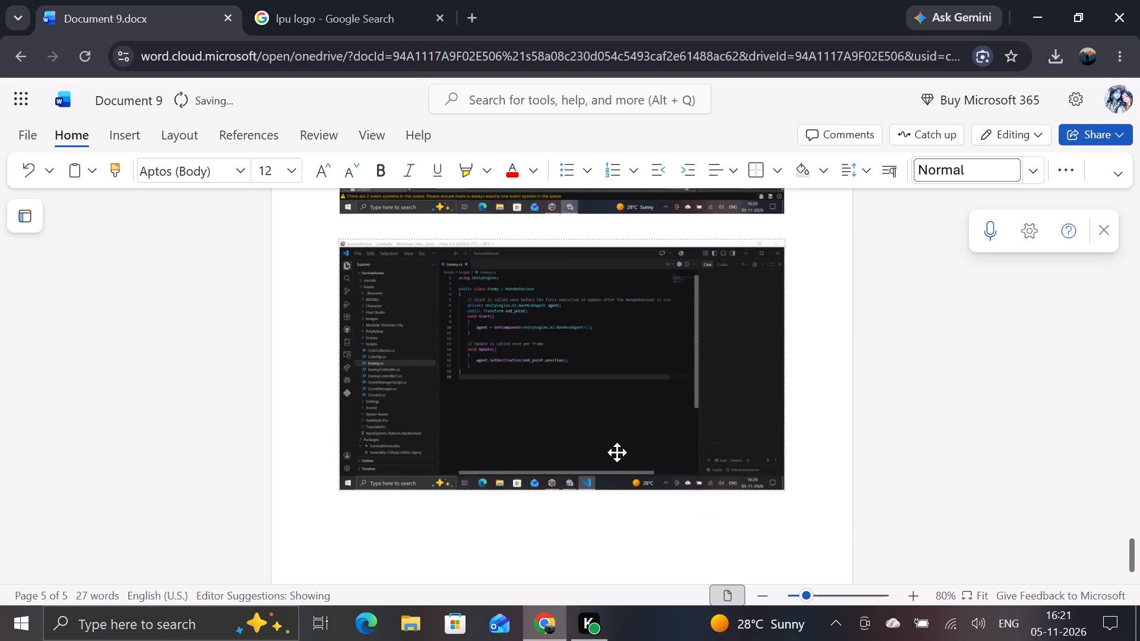
{"action": "scroll", "coordinate": [617, 452], "scroll_direction": "down", "scroll_amount": 1}
{"action": "key", "text": "Return"}
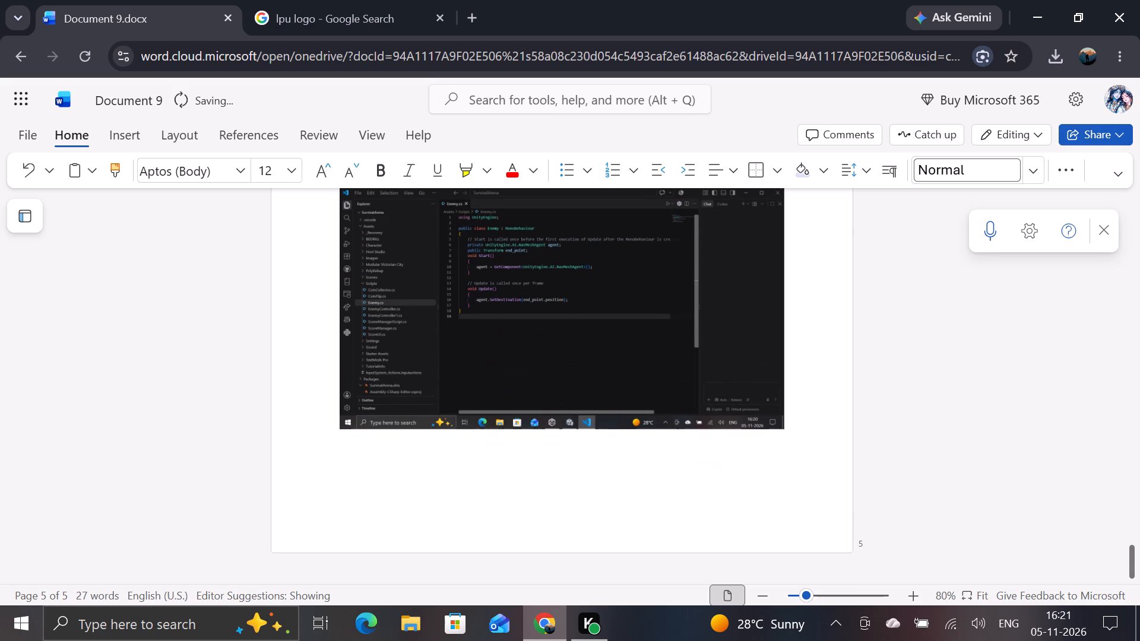
{"action": "key", "text": "Return"}
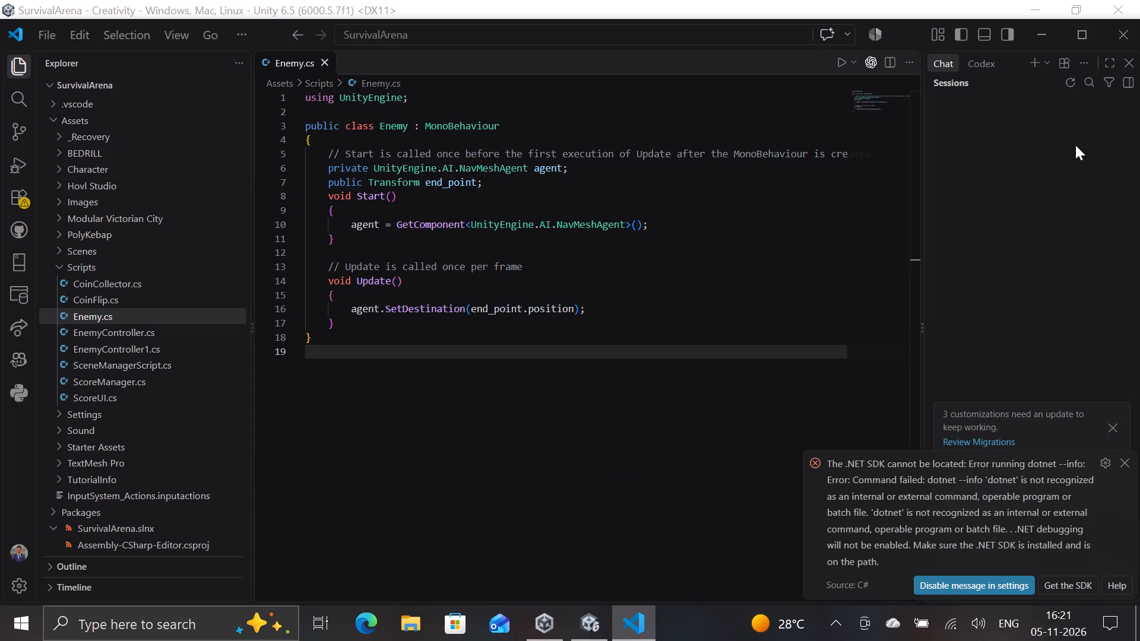
Close the Visual Studio Code window with the Enemy script, forcing it to close.
{"action": "left_click", "coordinate": [1124, 35]}
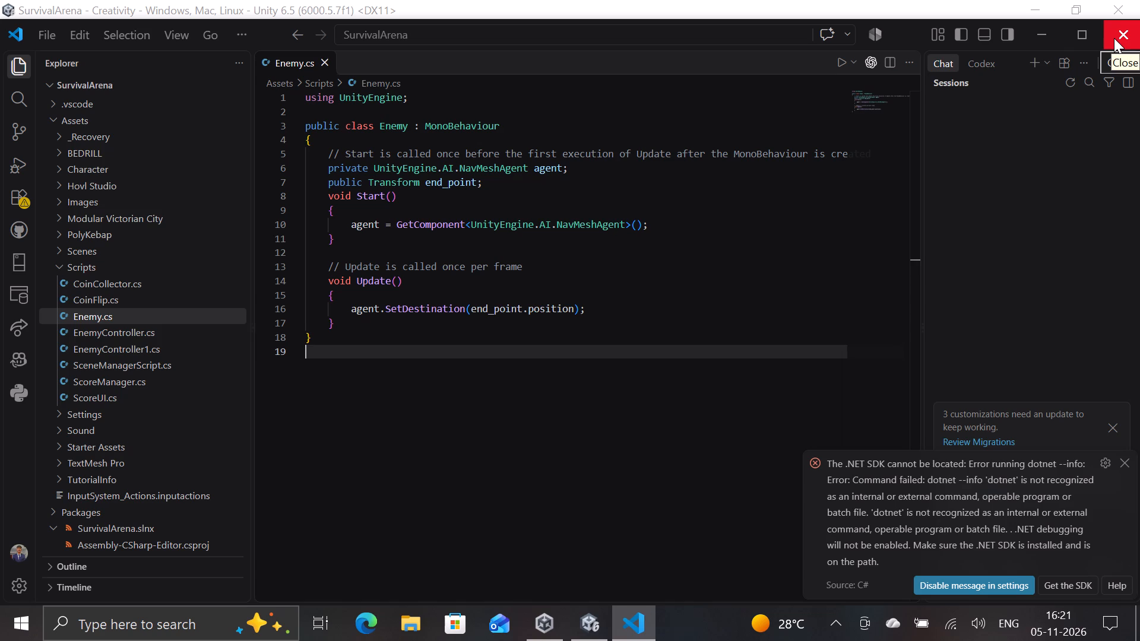
{"action": "left_click", "coordinate": [1114, 38]}
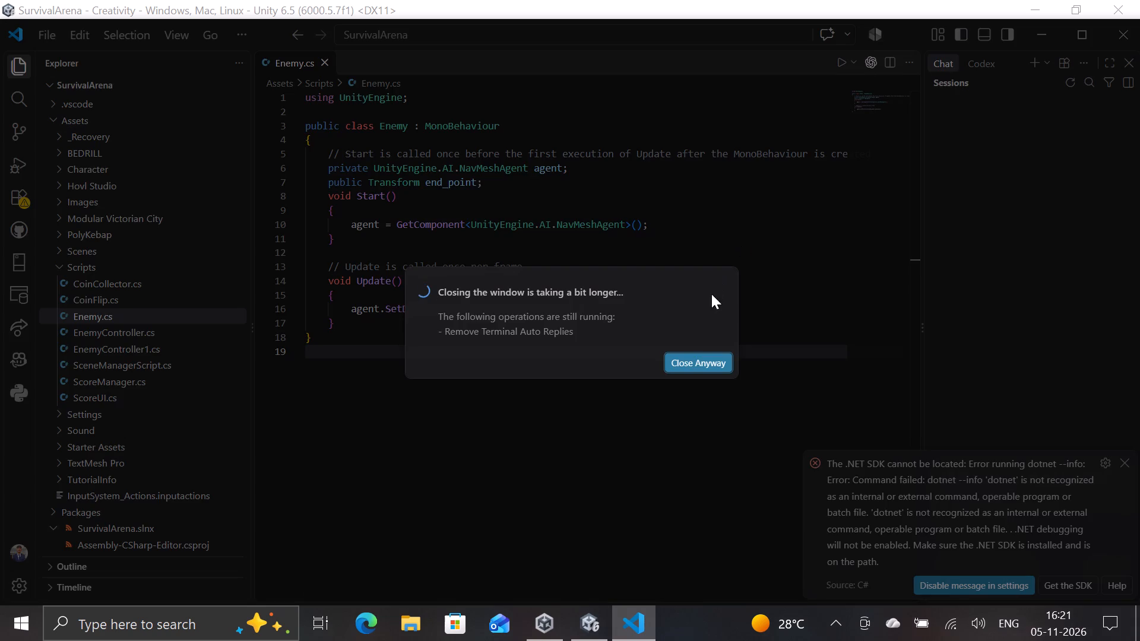
{"action": "left_click", "coordinate": [688, 360]}
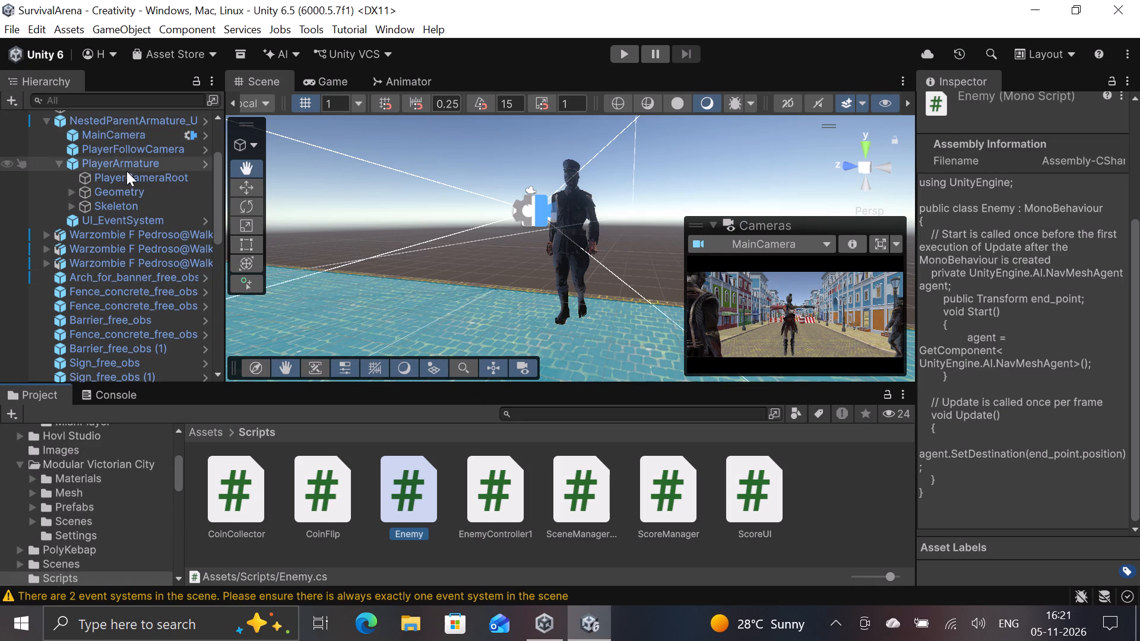
In Unity, select the Ground object and examine its NavMesh Surface component settings.
{"action": "scroll", "coordinate": [130, 182], "scroll_direction": "up", "scroll_amount": 1}
{"action": "left_click", "coordinate": [99, 180]}
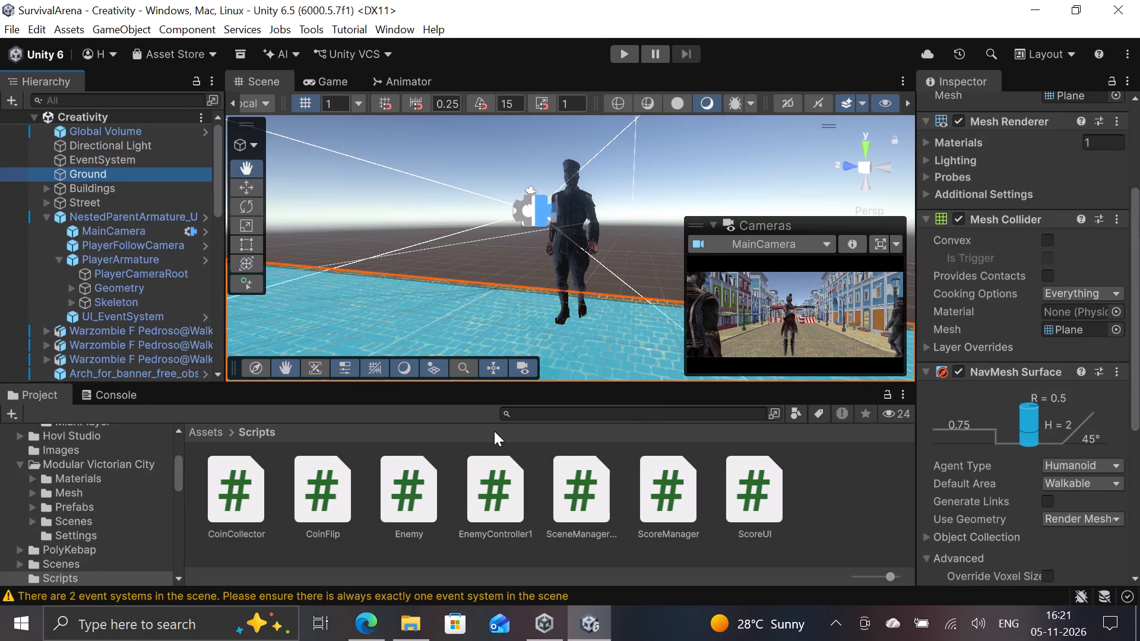
{"action": "scroll", "coordinate": [640, 340], "scroll_direction": "down", "scroll_amount": 18}
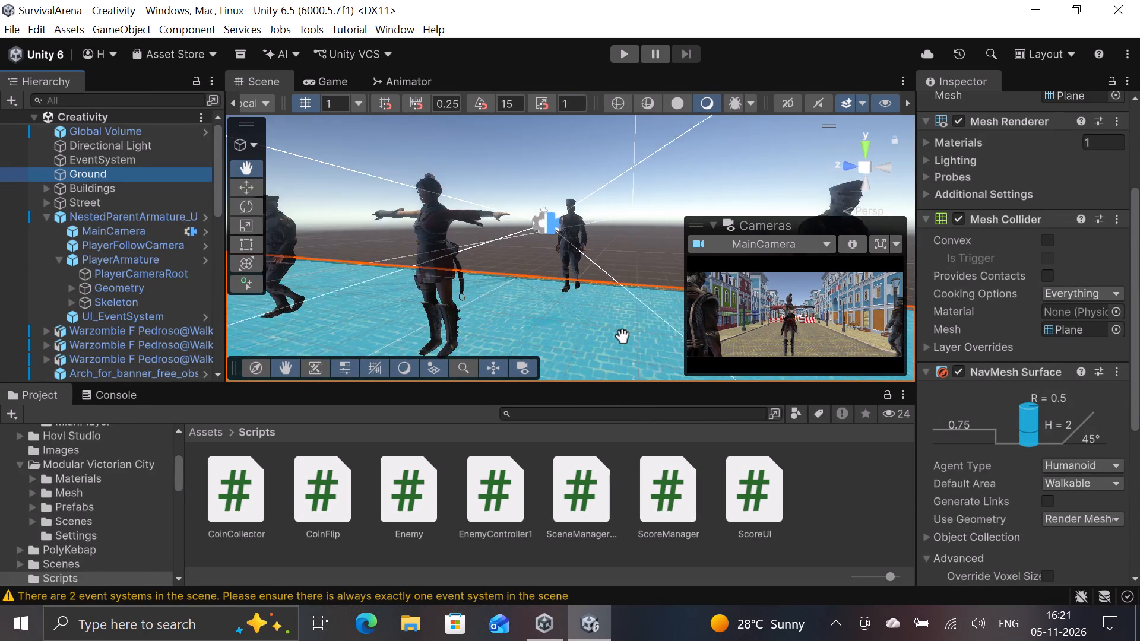
{"action": "scroll", "coordinate": [622, 336], "scroll_direction": "down", "scroll_amount": 20}
{"action": "scroll", "coordinate": [622, 336], "scroll_direction": "down", "scroll_amount": 12}
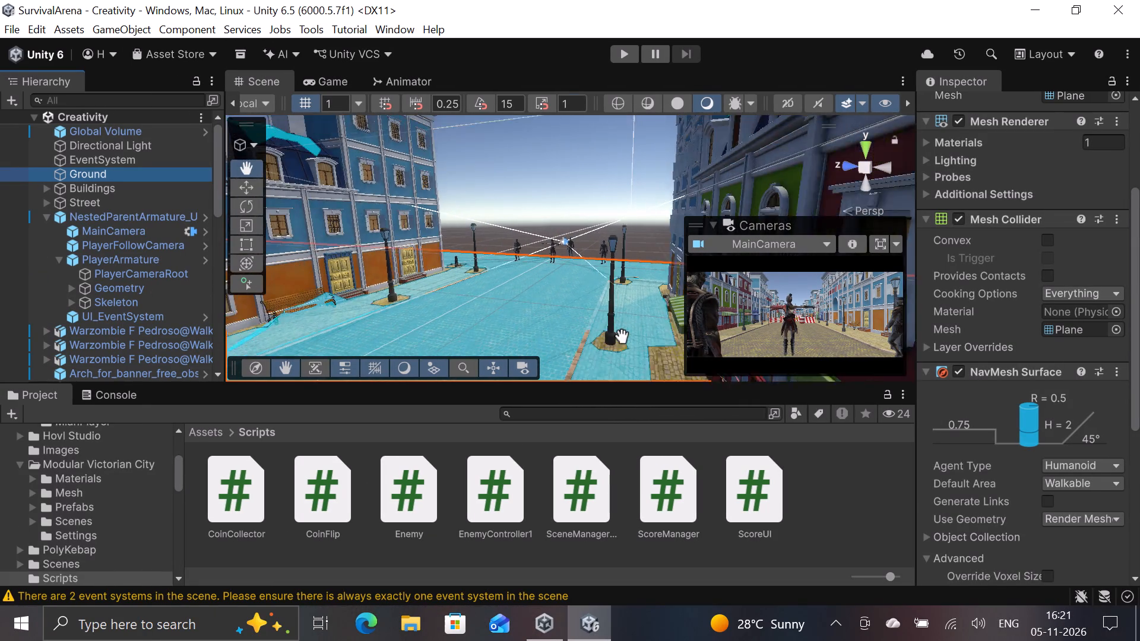
{"action": "scroll", "coordinate": [622, 336], "scroll_direction": "down", "scroll_amount": 4}
{"action": "scroll", "coordinate": [500, 297], "scroll_direction": "down", "scroll_amount": 4}
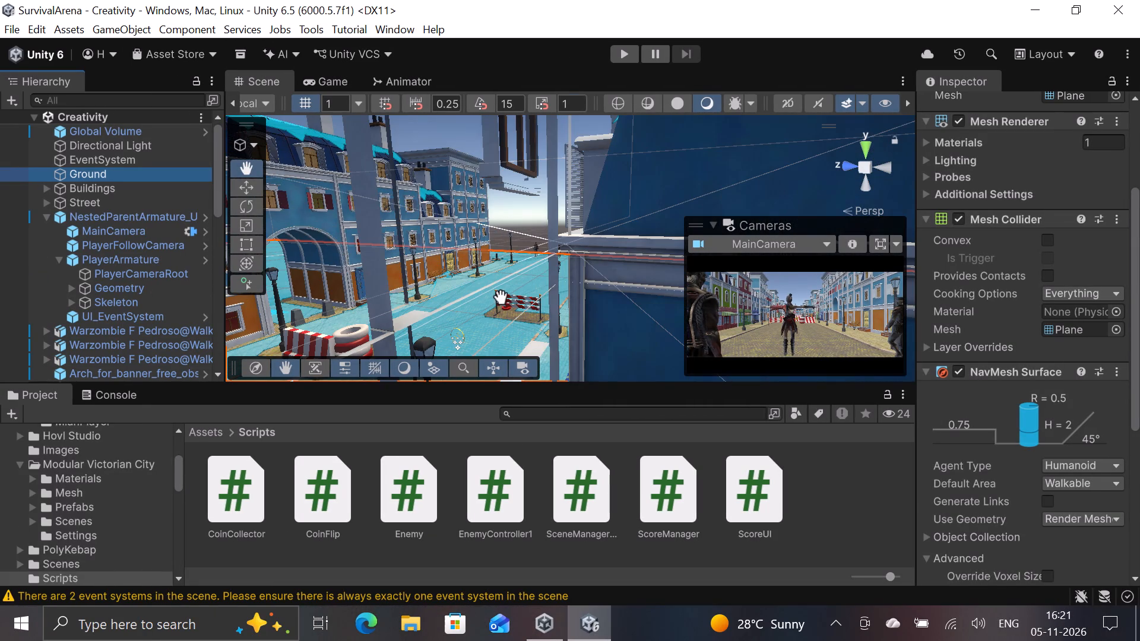
{"action": "scroll", "coordinate": [501, 297], "scroll_direction": "up", "scroll_amount": 7}
{"action": "scroll", "coordinate": [1024, 452], "scroll_direction": "down", "scroll_amount": 3}
{"action": "scroll", "coordinate": [530, 331], "scroll_direction": "down", "scroll_amount": 2}
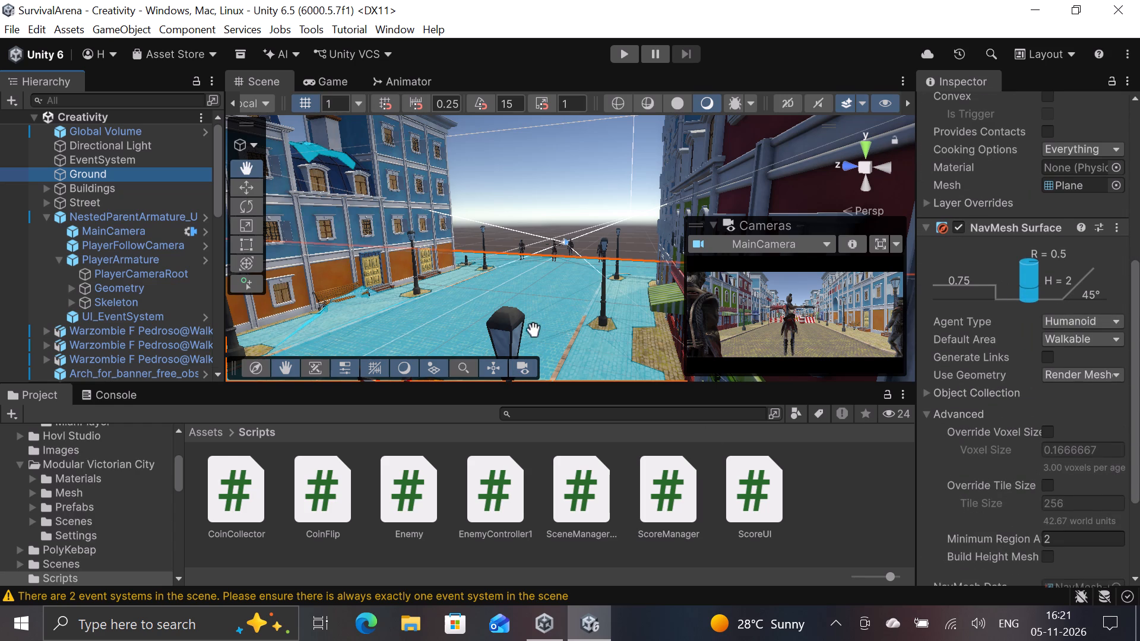
Frame the entire Ground plane with its blue NavMesh overlay in Unity's Scene view and capture the screen.
{"action": "scroll", "coordinate": [533, 329], "scroll_direction": "down", "scroll_amount": 17}
{"action": "left_click_drag", "start_coordinate": [497, 245], "coordinate": [513, 274]}
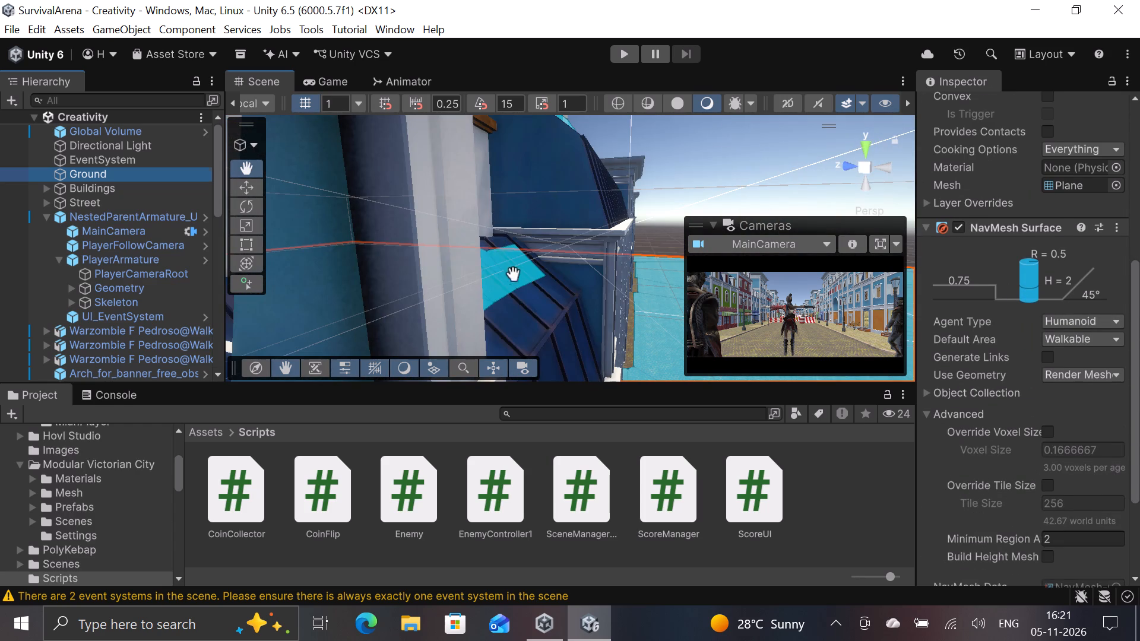
{"action": "left_click_drag", "start_coordinate": [513, 274], "coordinate": [556, 366]}
{"action": "scroll", "coordinate": [609, 186], "scroll_direction": "down", "scroll_amount": 8}
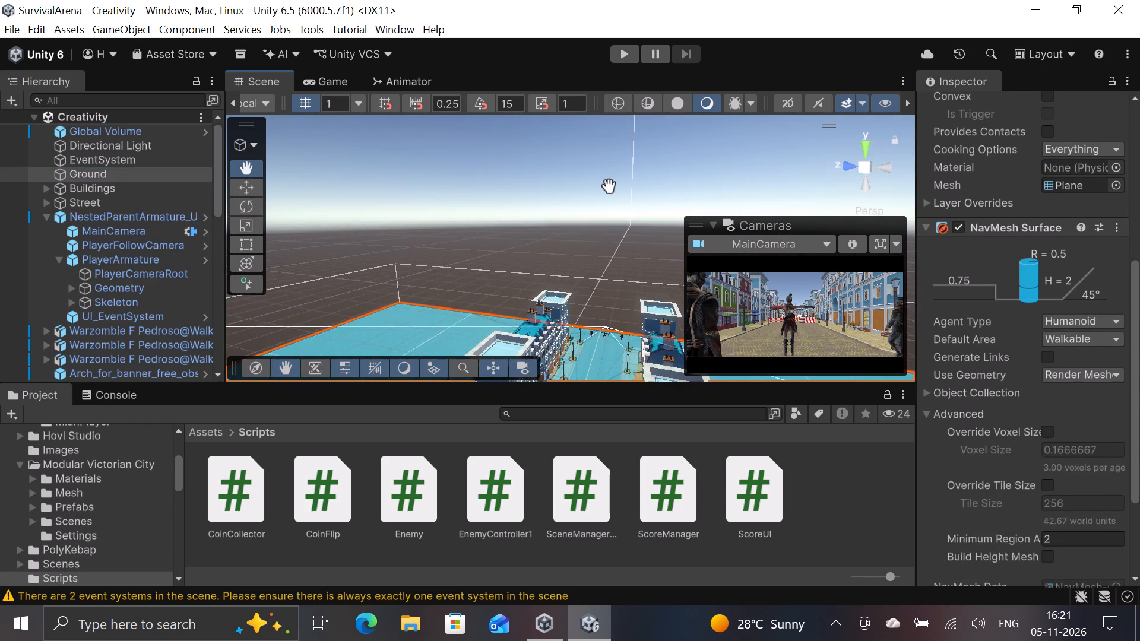
{"action": "scroll", "coordinate": [609, 186], "scroll_direction": "down", "scroll_amount": 5}
{"action": "right_click_drag", "start_coordinate": [600, 182], "coordinate": [617, 468]}
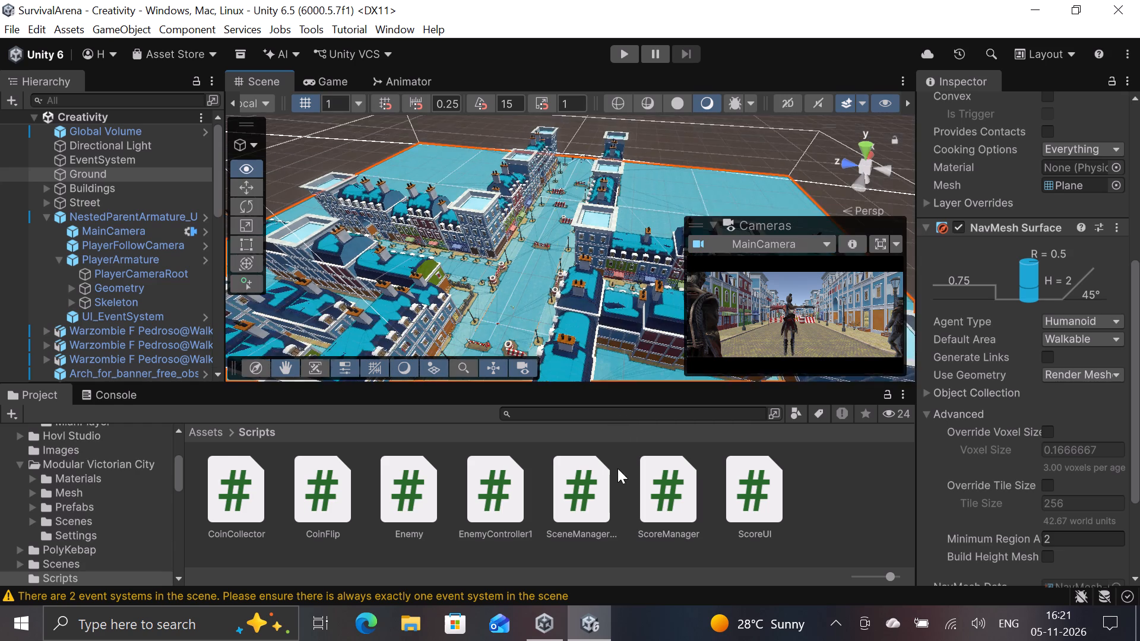
{"action": "right_click_drag", "start_coordinate": [617, 468], "coordinate": [617, 467]}
{"action": "scroll", "coordinate": [556, 233], "scroll_direction": "down", "scroll_amount": 13}
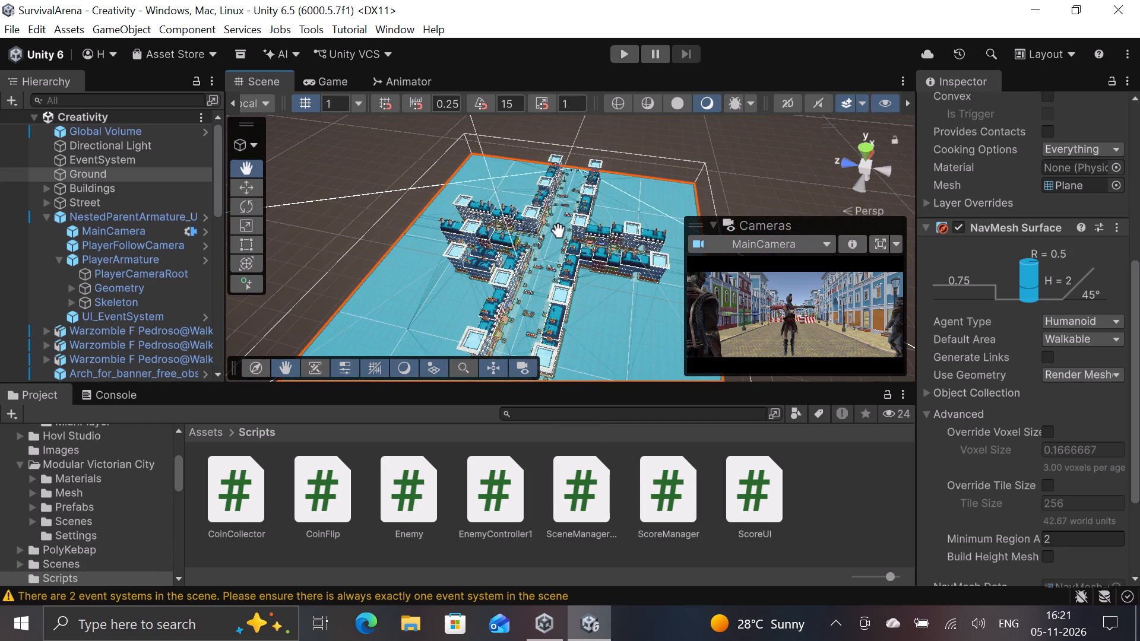
{"action": "scroll", "coordinate": [558, 230], "scroll_direction": "down", "scroll_amount": 3}
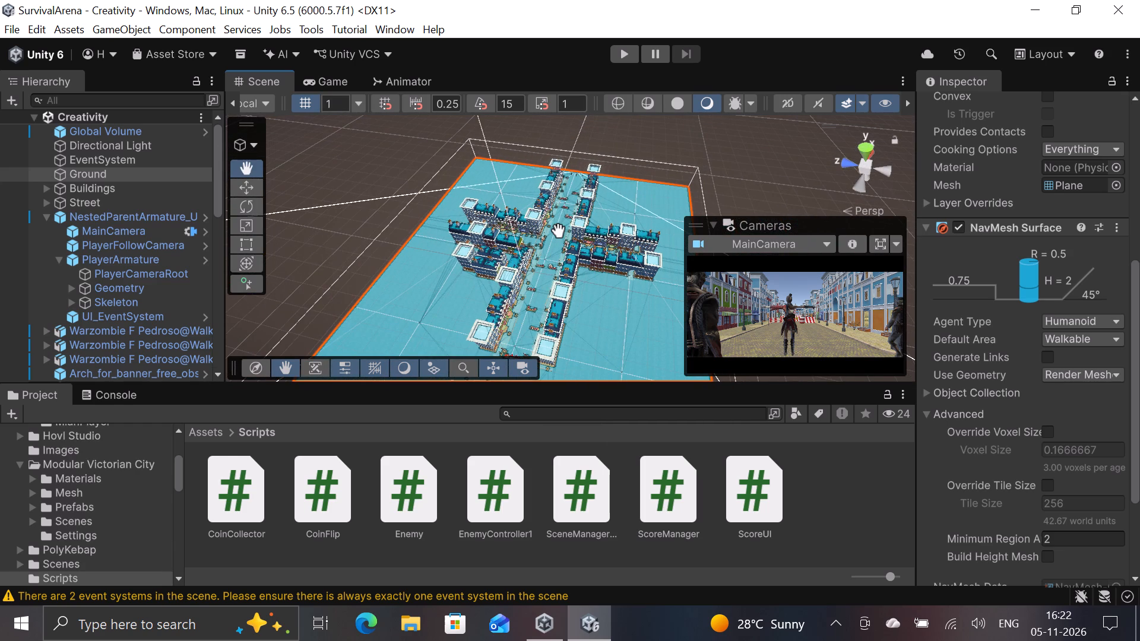
{"action": "scroll", "coordinate": [558, 230], "scroll_direction": "down", "scroll_amount": 7}
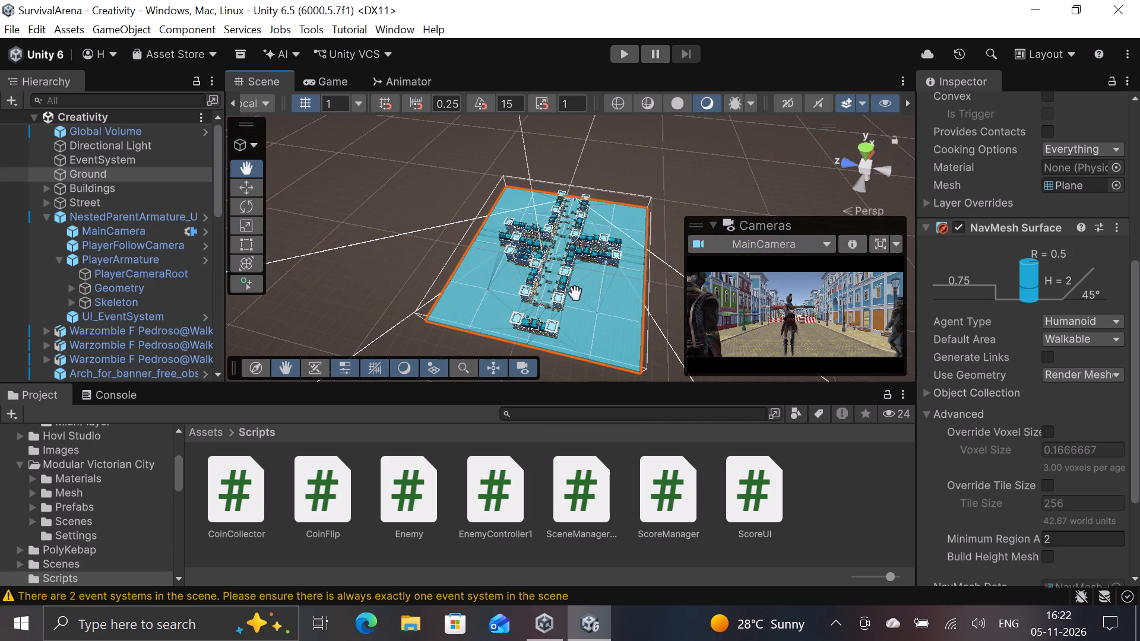
{"action": "right_click_drag", "start_coordinate": [573, 293], "coordinate": [429, 231]}
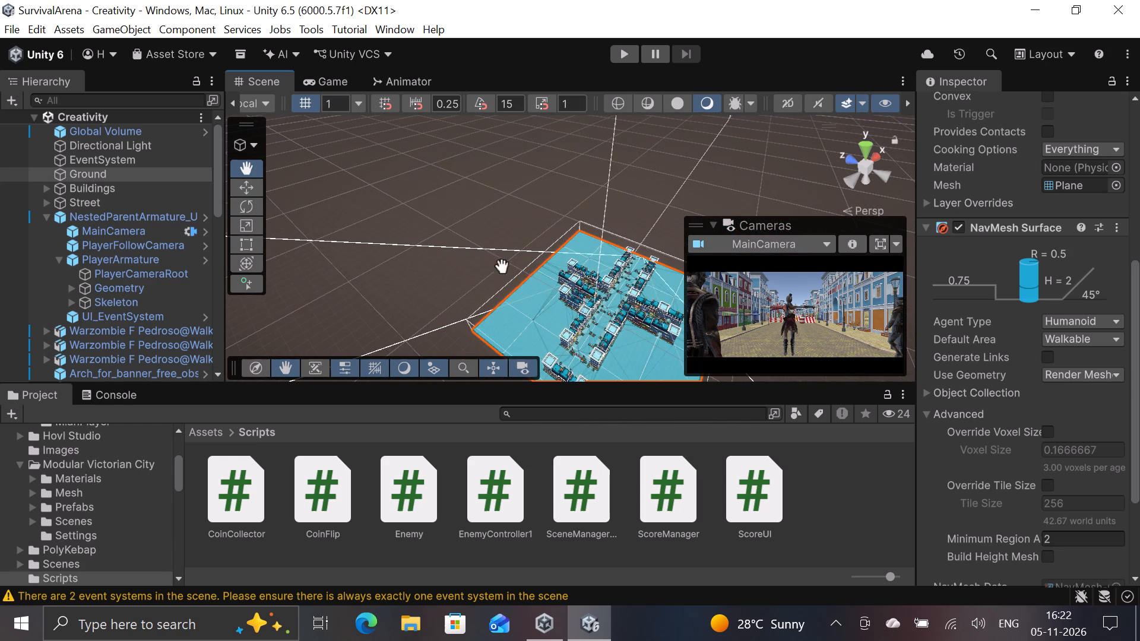
{"action": "left_click_drag", "start_coordinate": [502, 266], "coordinate": [326, 137]}
{"action": "right_click_drag", "start_coordinate": [533, 283], "coordinate": [473, 249]}
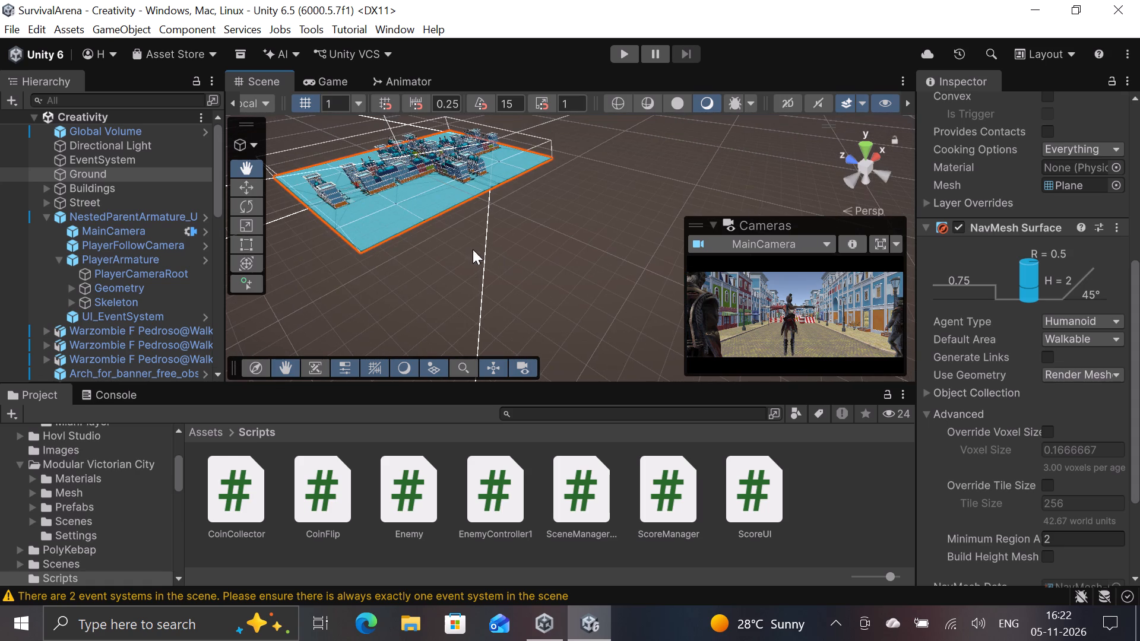
{"action": "right_click_drag", "start_coordinate": [473, 249], "coordinate": [439, 214]}
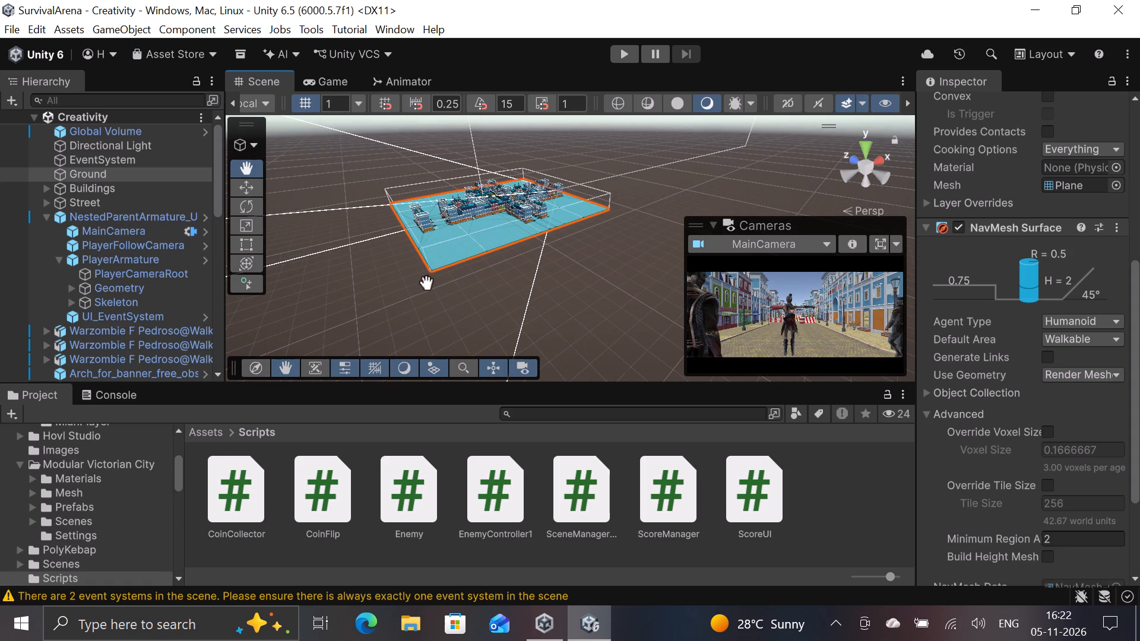
{"action": "scroll", "coordinate": [427, 281], "scroll_direction": "up", "scroll_amount": 5}
{"action": "left_click_drag", "start_coordinate": [430, 278], "coordinate": [564, 369]}
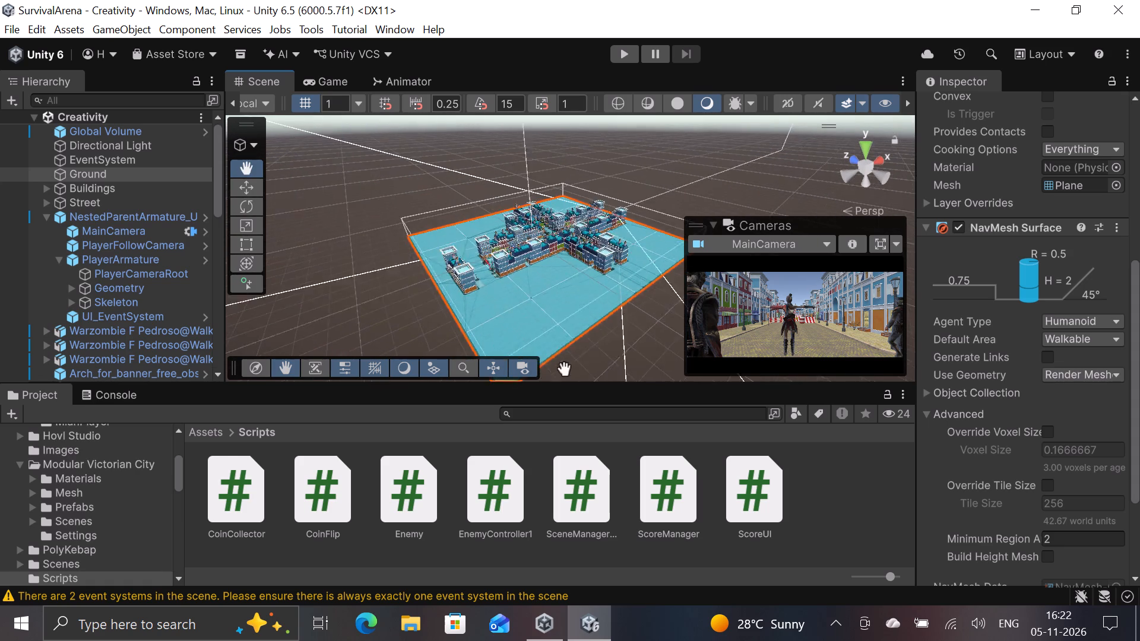
{"action": "left_click_drag", "start_coordinate": [564, 369], "coordinate": [483, 311]}
{"action": "key", "text": "Print"}
{"action": "key", "text": "Print"}
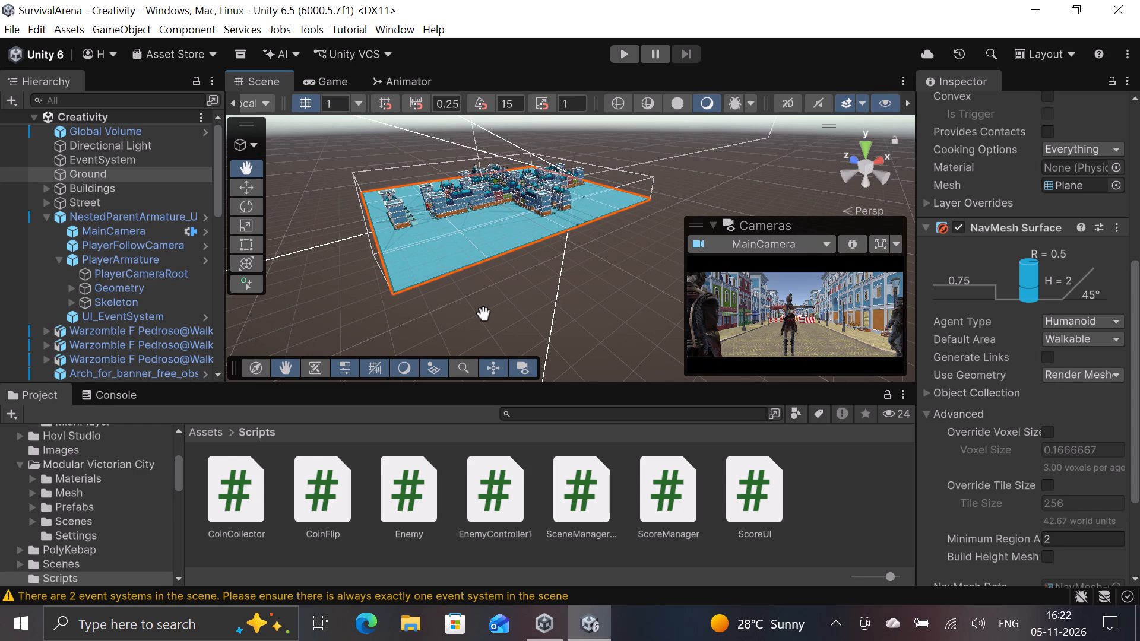
{"action": "key", "text": "Print"}
{"action": "key", "text": "Print"}
{"action": "key", "text": "Print"}
{"action": "key", "text": "Print"}
{"action": "key", "text": "Print"}
{"action": "key", "text": "Print"}
{"action": "key", "text": "Print"}
{"action": "key", "text": "Print"}
{"action": "key", "text": "Print"}
{"action": "key", "text": "Print"}
{"action": "key", "text": "Print"}
{"action": "key", "text": "Print"}
{"action": "key", "text": "Print"}
{"action": "key", "text": "Print"}
{"action": "key", "text": "Print"}
{"action": "key", "text": "Print"}
{"action": "key", "text": "Print"}
{"action": "key", "text": "Print"}
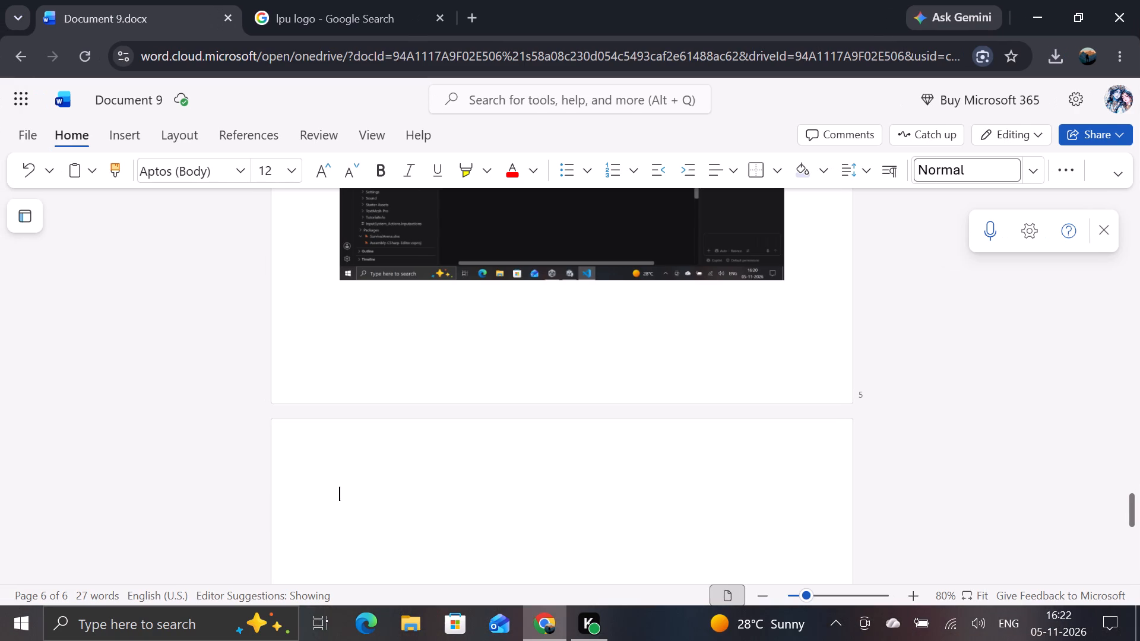
Copy the line "4. NAVmesh concepts" from the question PDF in Edge and paste it on the Word report's last page.
{"action": "scroll", "coordinate": [486, 408], "scroll_direction": "up", "scroll_amount": 1}
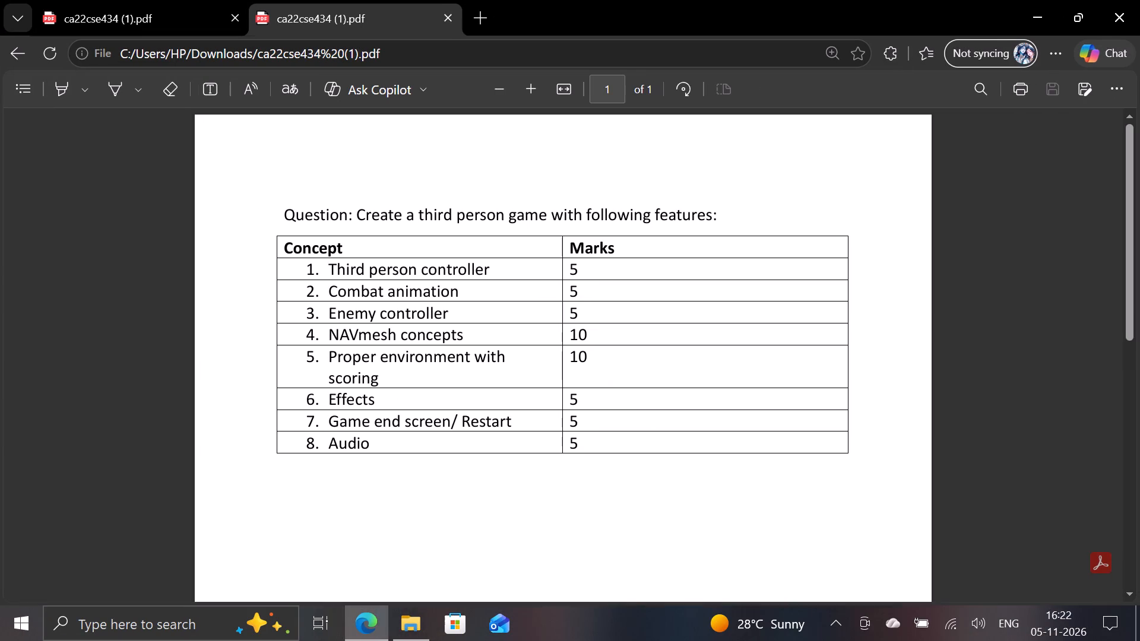
{"action": "left_click_drag", "start_coordinate": [468, 329], "coordinate": [317, 336]}
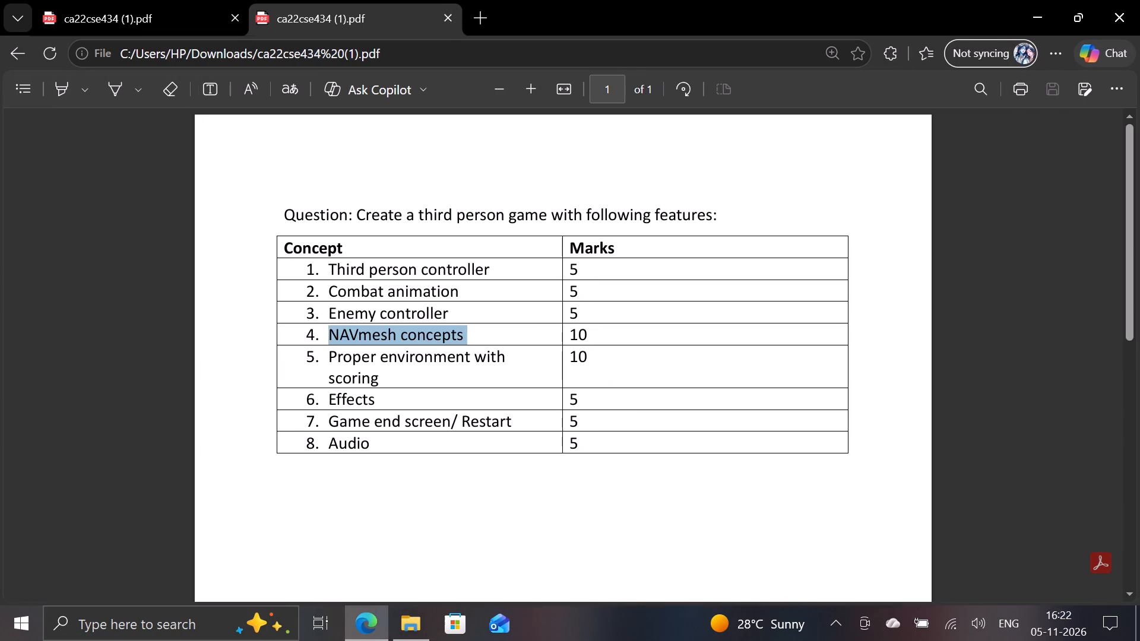
{"action": "left_click_drag", "start_coordinate": [317, 336], "coordinate": [273, 334]}
{"action": "key", "text": "ctrl+c"}
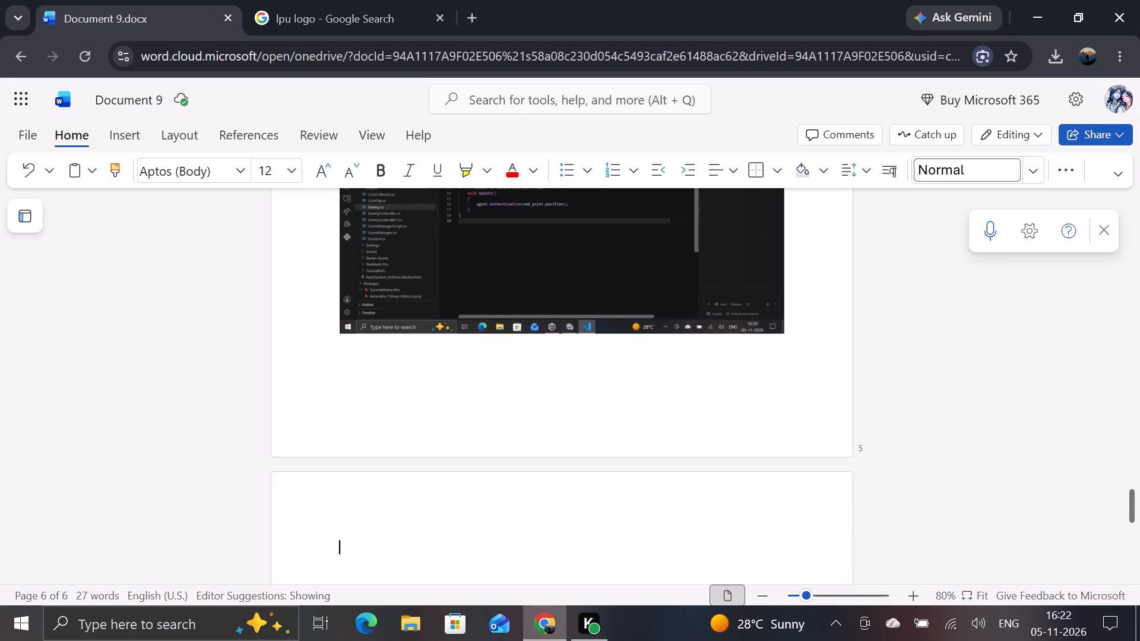
{"action": "key", "text": "ctrl+v"}
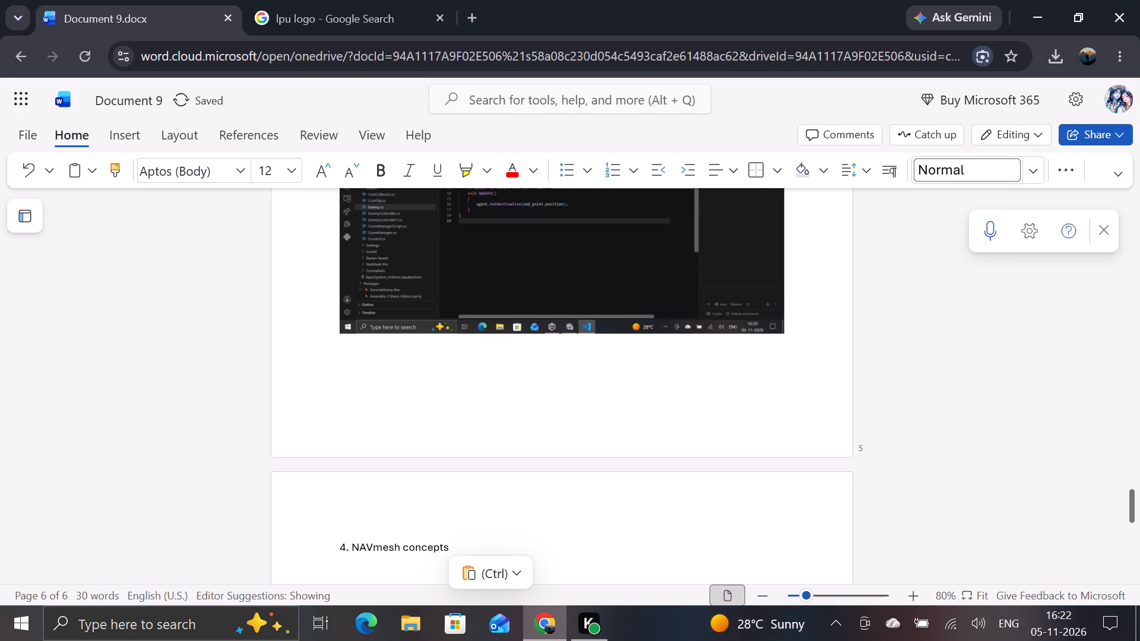
Format the "4. NAVmesh concepts" heading in Times New Roman at size 20.
{"action": "left_click_drag", "start_coordinate": [456, 542], "coordinate": [332, 546]}
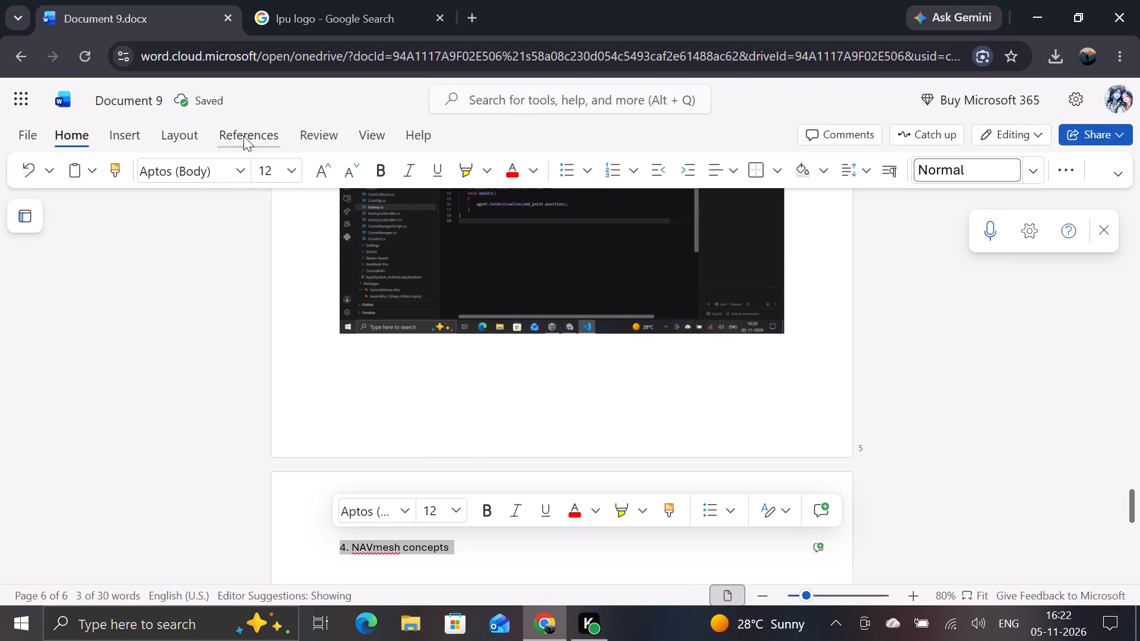
{"action": "left_click", "coordinate": [236, 178]}
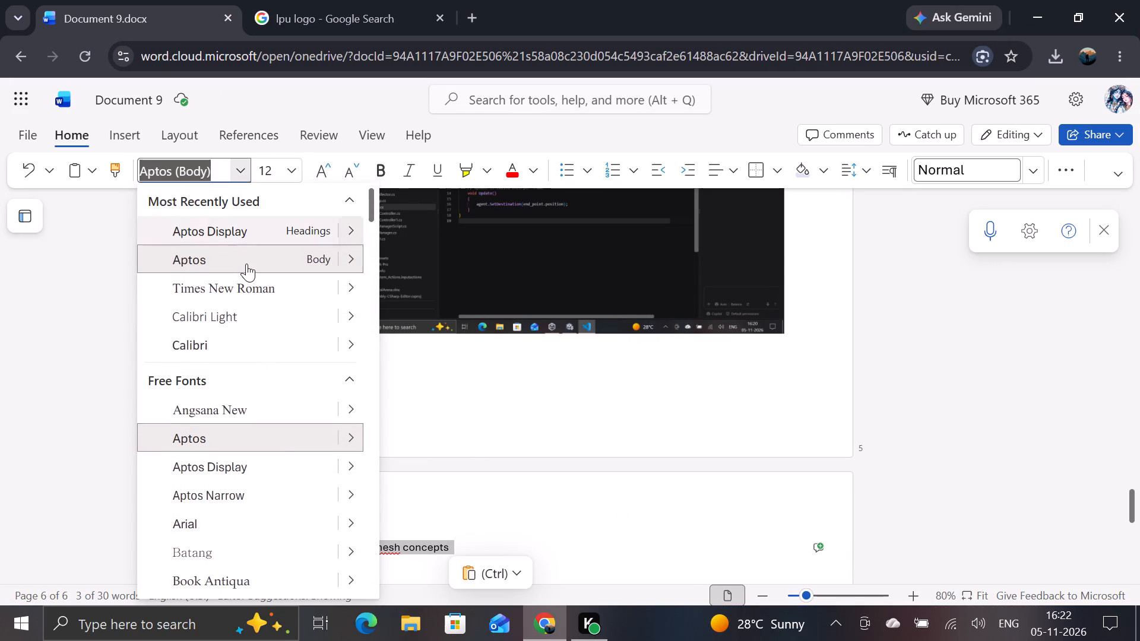
{"action": "left_click", "coordinate": [250, 288]}
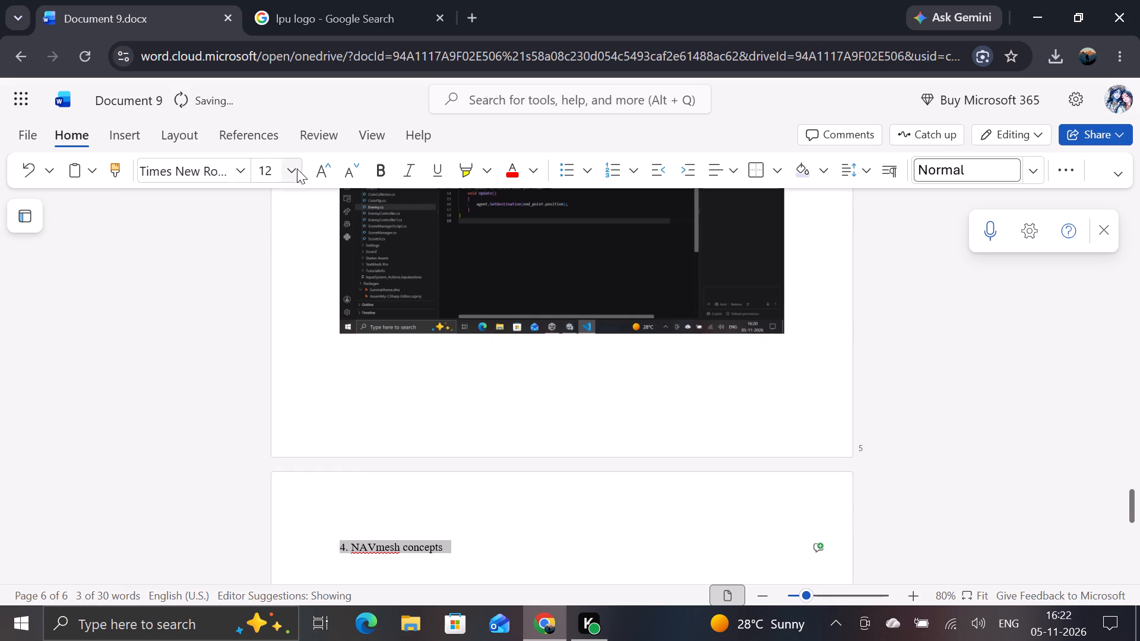
{"action": "left_click", "coordinate": [292, 169]}
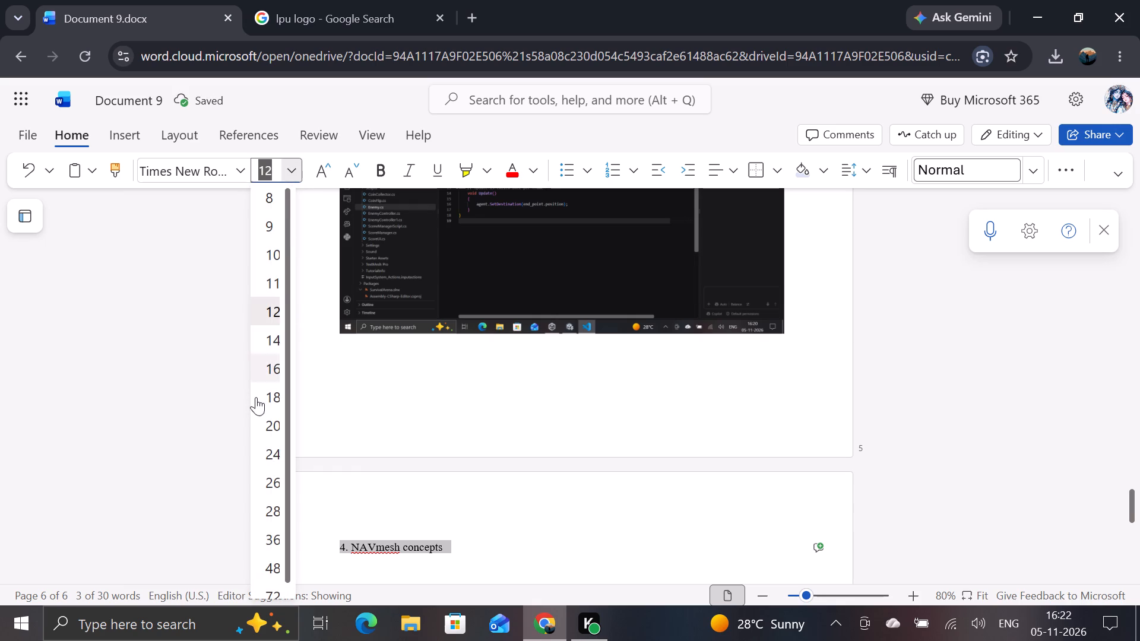
{"action": "left_click", "coordinate": [267, 424]}
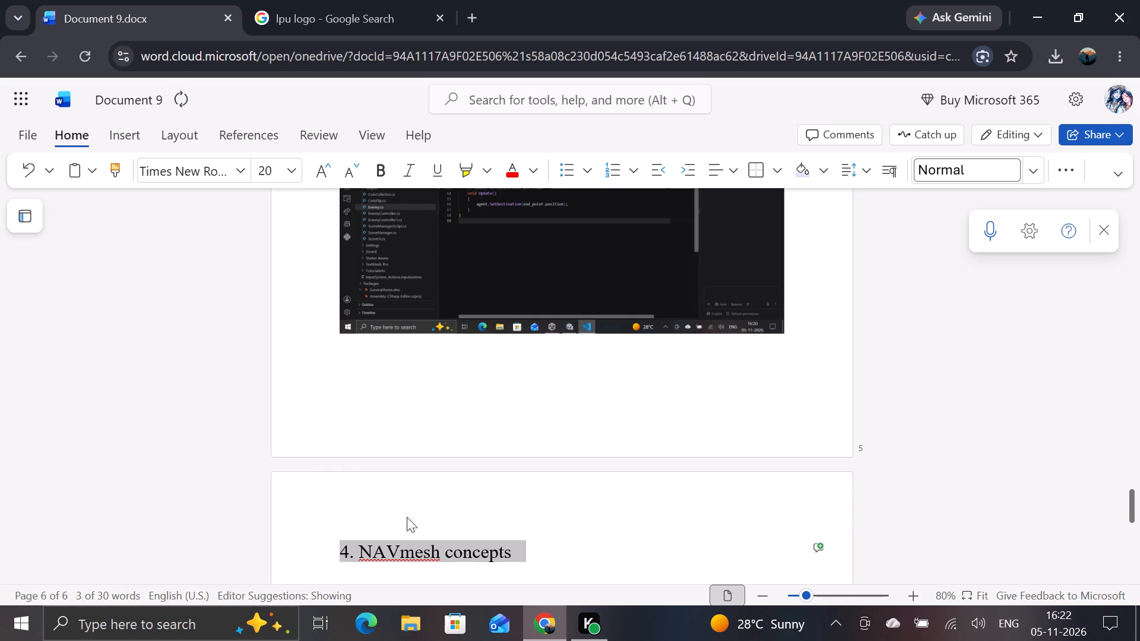
Capitalise "Concepts" in the NAVmesh heading and add two new lines beneath it.
{"action": "left_click", "coordinate": [455, 554]}
{"action": "key", "text": "BackSpace"}
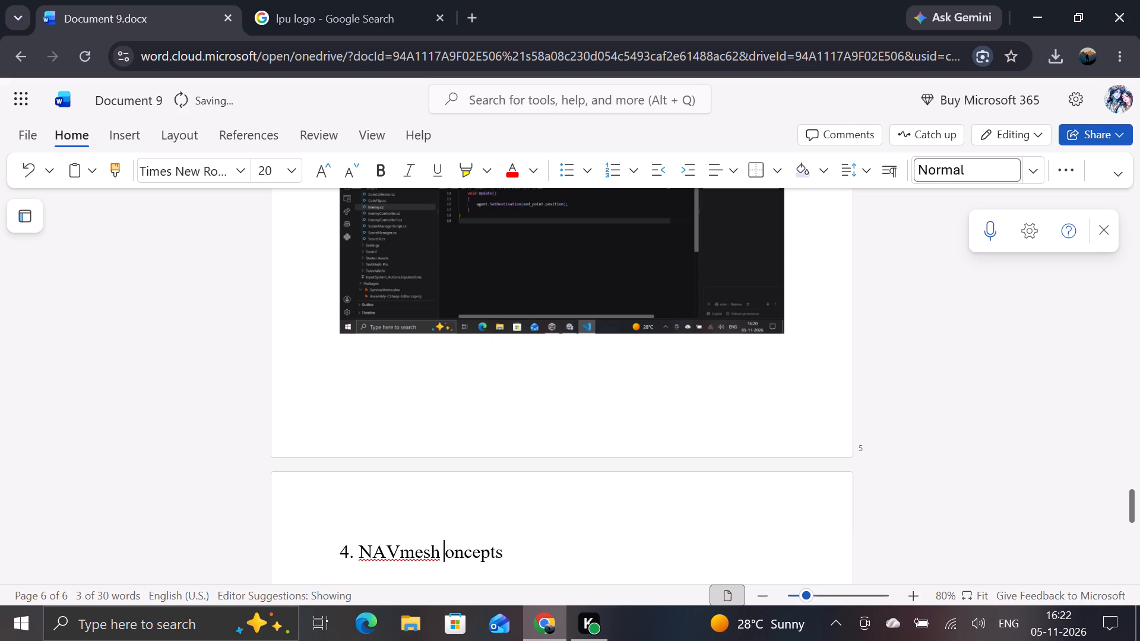
{"action": "key", "text": "shift+c"}
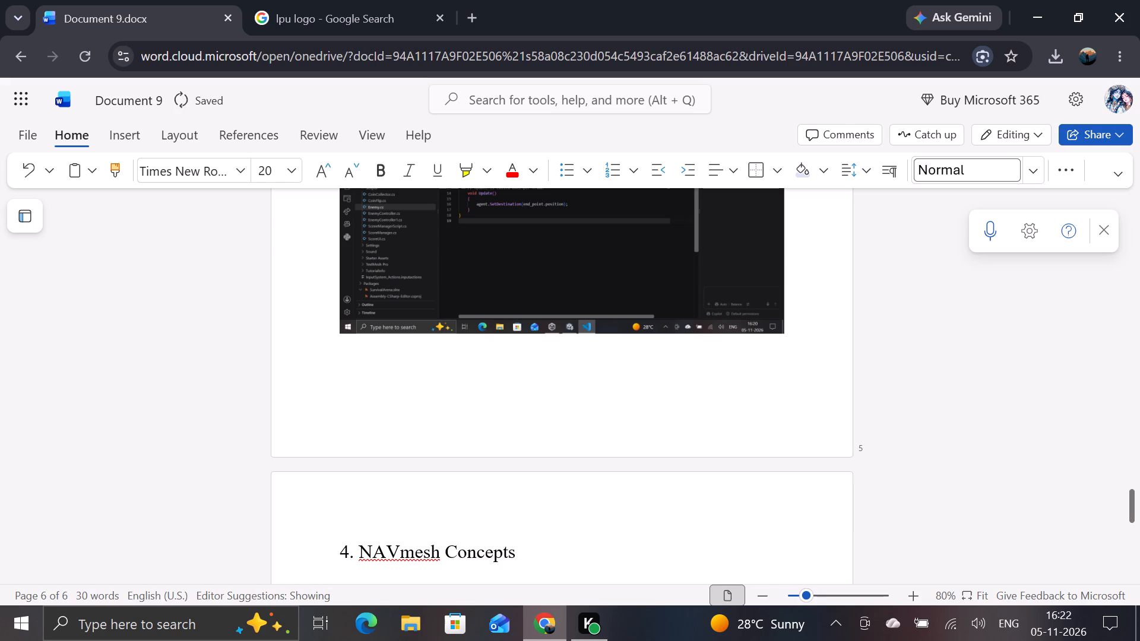
{"action": "left_click", "coordinate": [534, 555]}
{"action": "key", "text": "Return"}
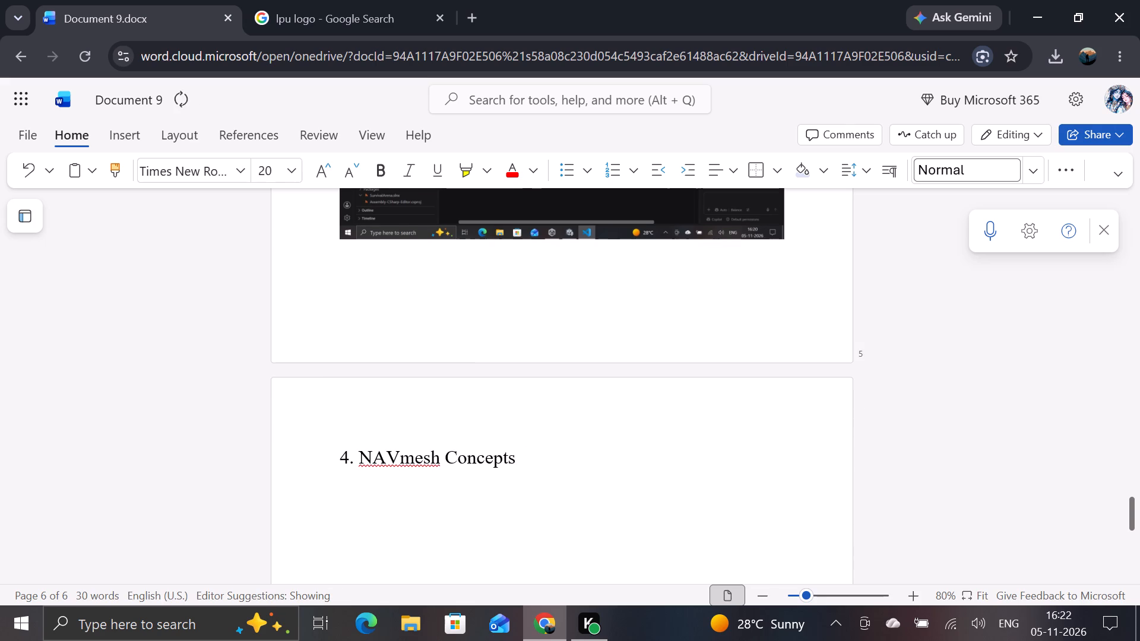
{"action": "key", "text": "Return"}
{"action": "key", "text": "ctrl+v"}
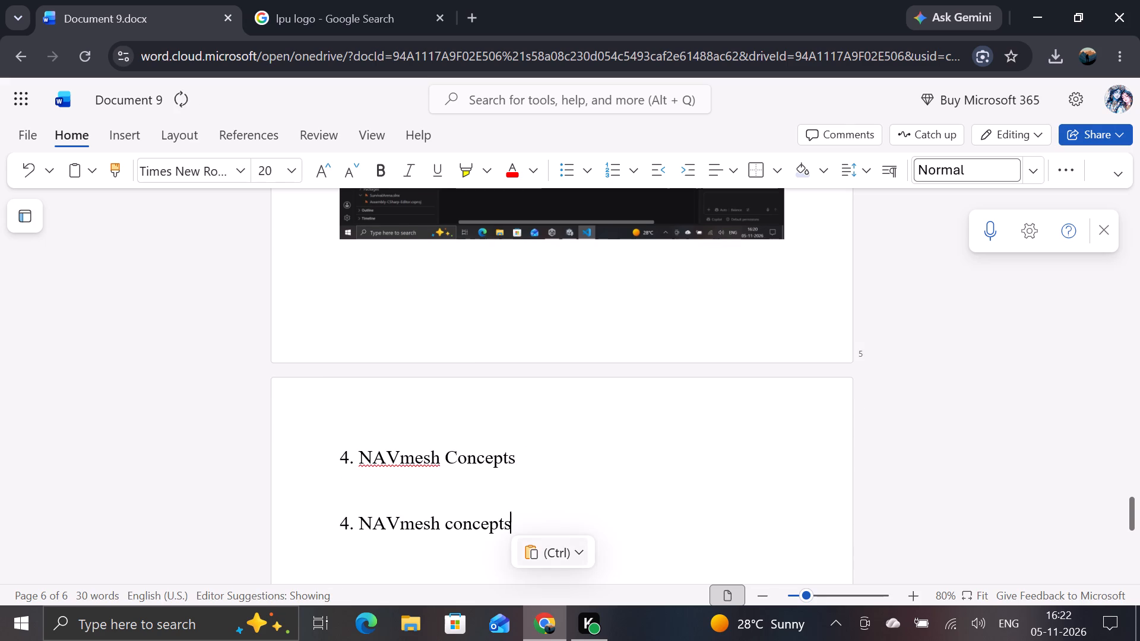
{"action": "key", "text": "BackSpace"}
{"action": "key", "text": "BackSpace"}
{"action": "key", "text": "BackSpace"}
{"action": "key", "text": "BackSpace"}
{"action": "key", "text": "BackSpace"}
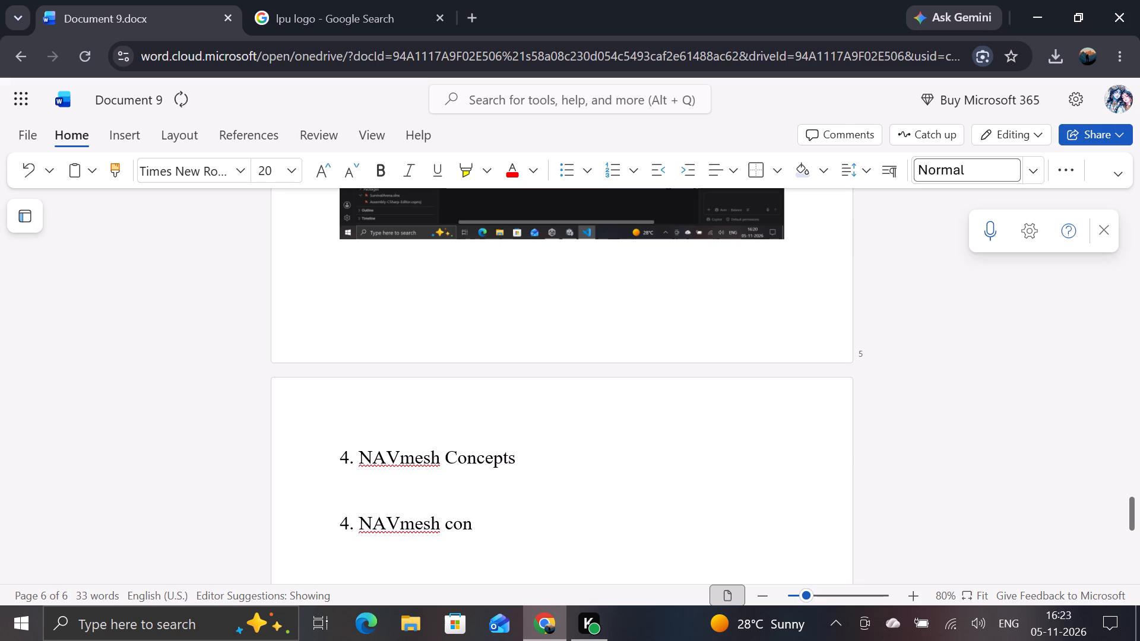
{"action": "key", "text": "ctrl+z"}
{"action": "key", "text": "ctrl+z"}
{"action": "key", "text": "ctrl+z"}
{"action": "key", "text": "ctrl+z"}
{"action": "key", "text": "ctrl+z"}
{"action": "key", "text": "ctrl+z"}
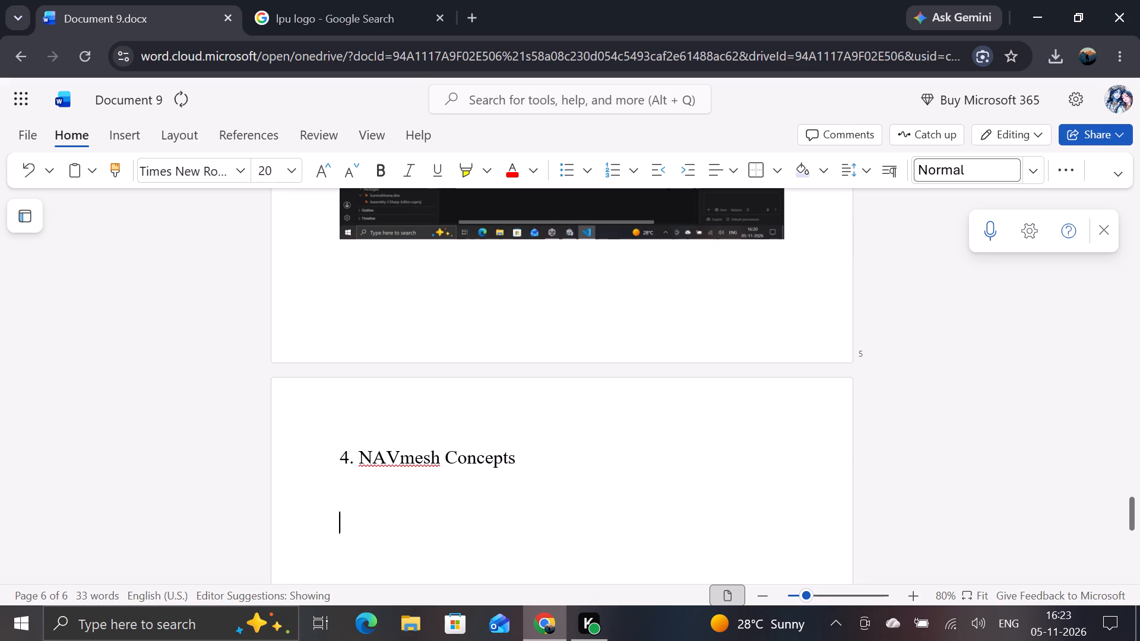
Capture the Unity screen showing the Ground's NavMesh again and paste the screenshot below the "4. NAVmesh Concepts" heading in Word.
{"action": "key", "text": "Print"}
{"action": "key", "text": "Print"}
{"action": "key", "text": "Print"}
{"action": "key", "text": "Print"}
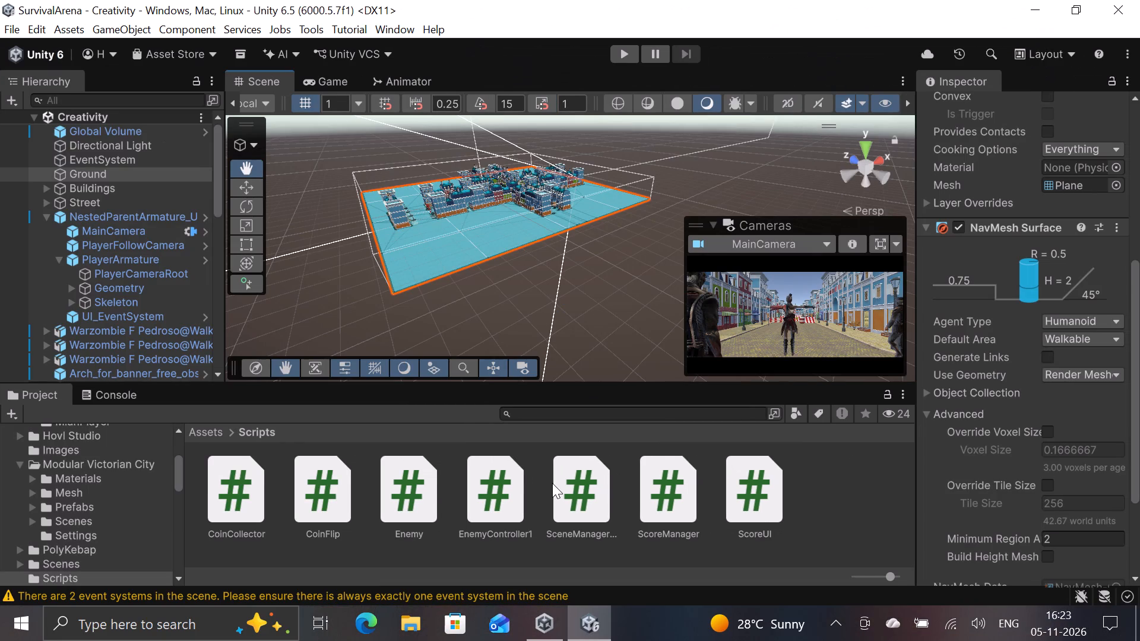
{"action": "key", "text": "Print"}
{"action": "key", "text": "Print"}
{"action": "key", "text": "Print"}
{"action": "key", "text": "Print"}
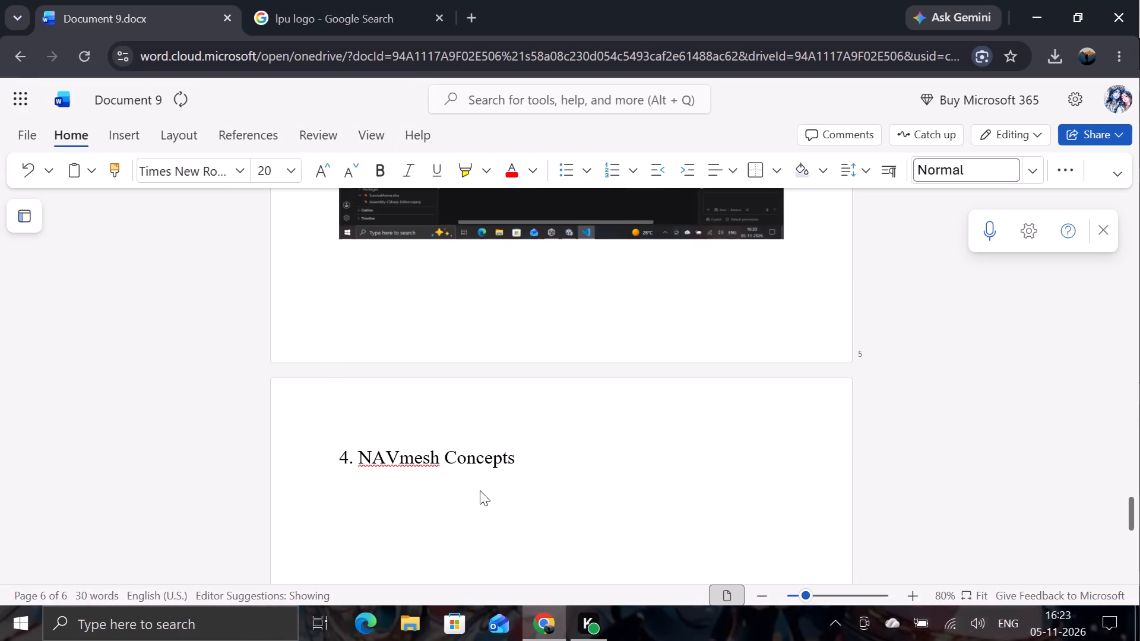
{"action": "key", "text": "ctrl+v"}
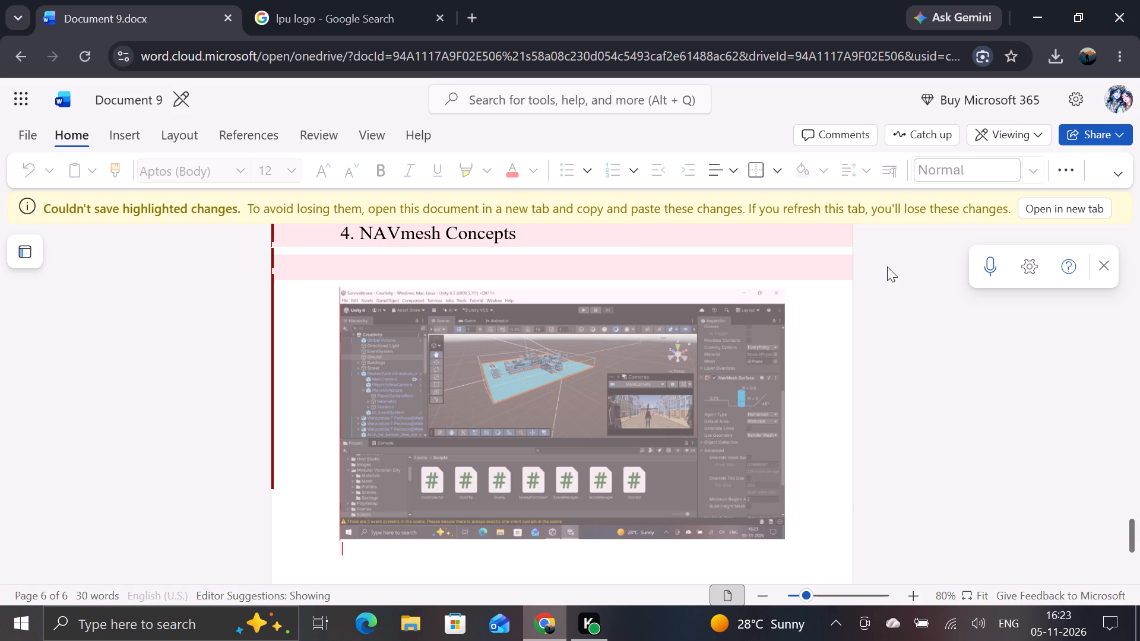
{"action": "left_click", "coordinate": [920, 291]}
{"action": "scroll", "coordinate": [768, 336], "scroll_direction": "up", "scroll_amount": 2}
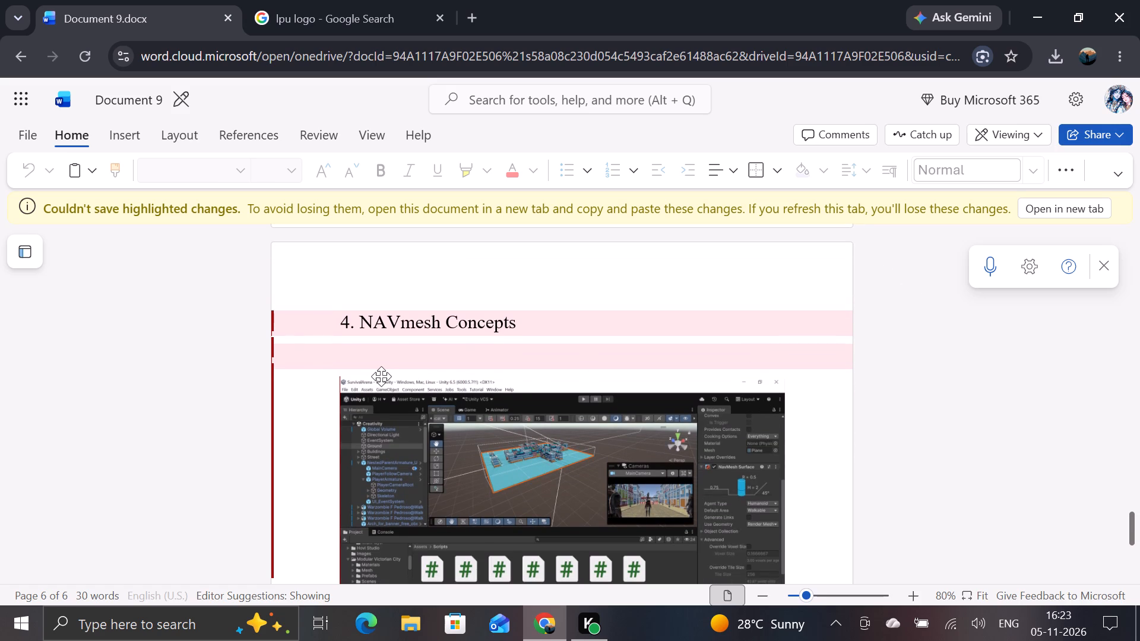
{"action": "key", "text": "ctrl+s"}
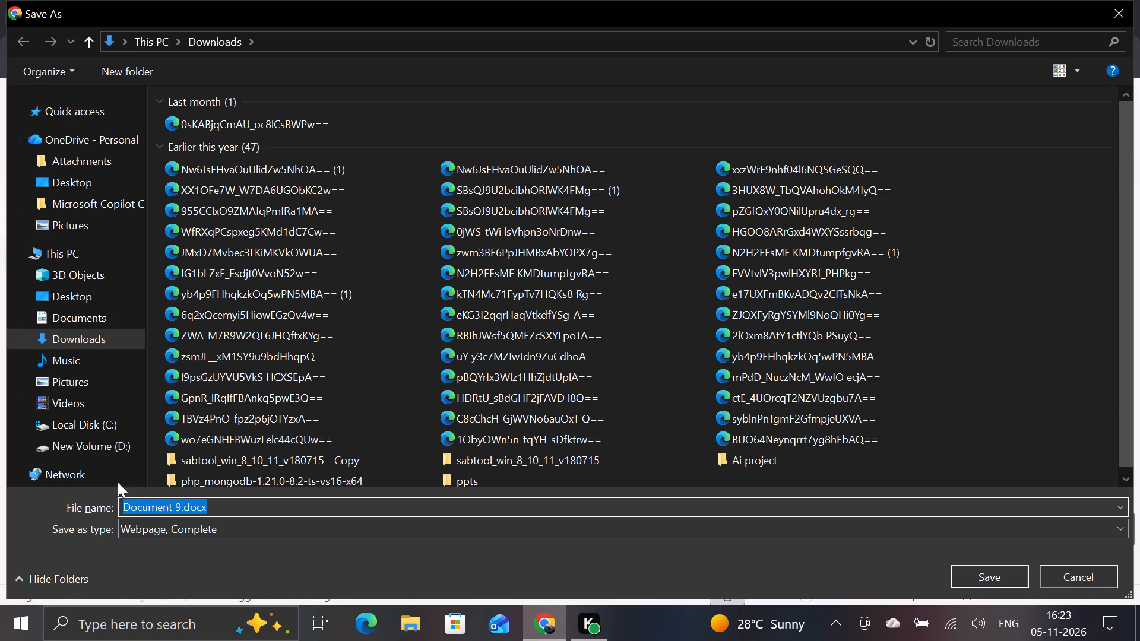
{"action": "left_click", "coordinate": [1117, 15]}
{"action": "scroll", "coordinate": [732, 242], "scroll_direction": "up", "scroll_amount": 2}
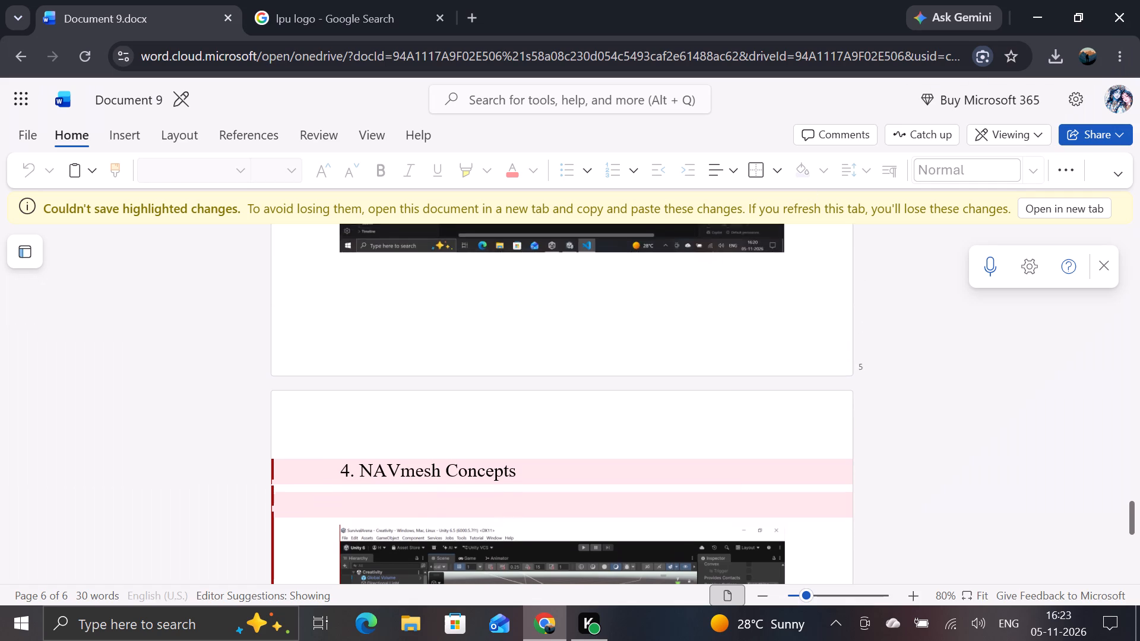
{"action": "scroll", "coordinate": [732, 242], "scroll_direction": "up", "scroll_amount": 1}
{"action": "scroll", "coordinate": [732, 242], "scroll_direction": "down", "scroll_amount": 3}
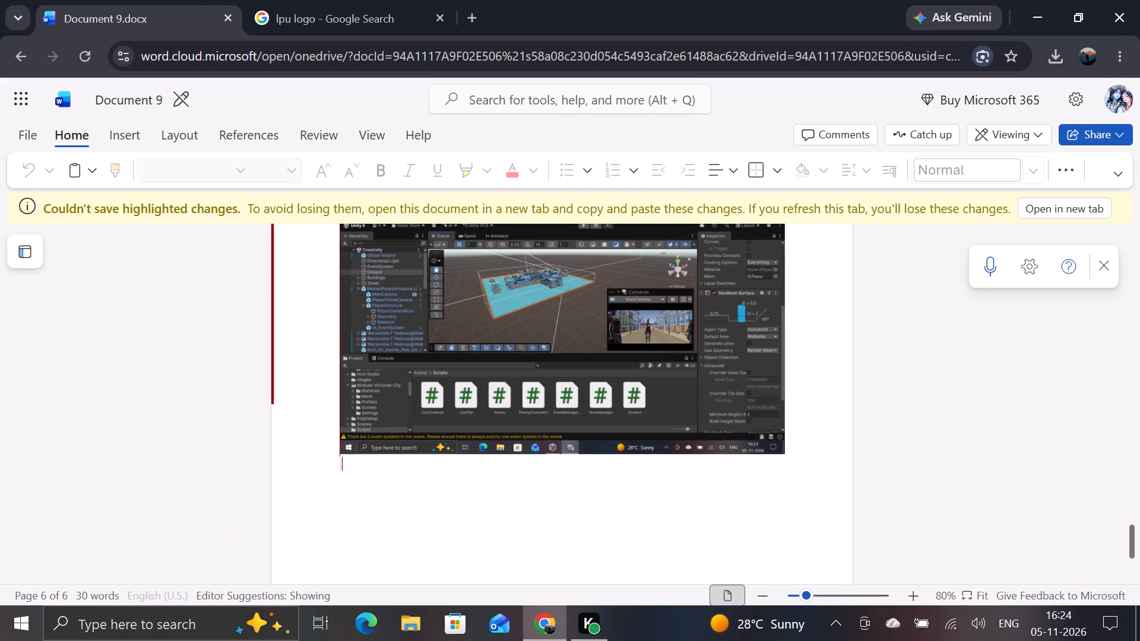
Save the Word report's browser page to the Downloads folder as GameDocCa2, in the complete webpage format.
{"action": "key", "text": "ctrl+s"}
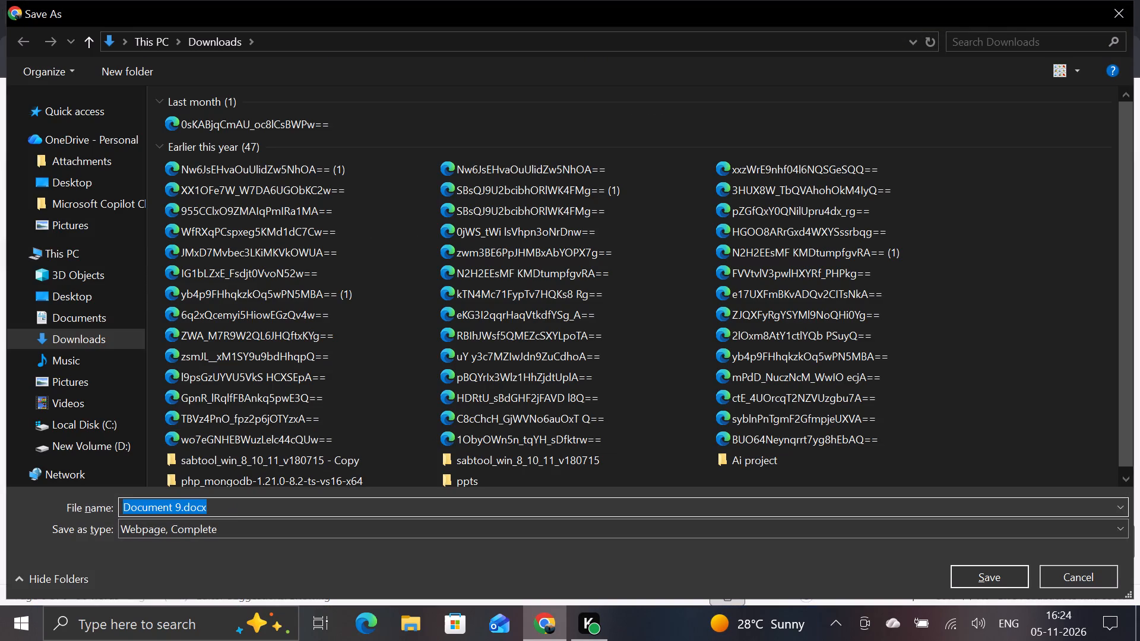
{"action": "key", "text": "shift+g"}
{"action": "type", "text": "ame"}
{"action": "key", "text": "space"}
{"action": "type", "text": "doc"}
{"action": "key", "text": "BackSpace"}
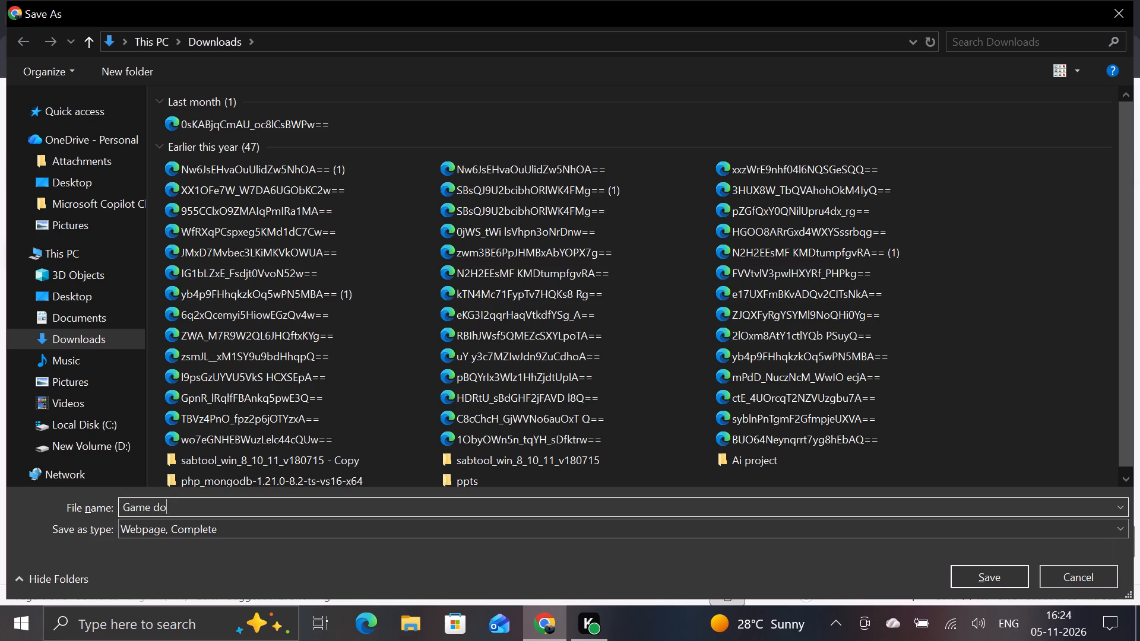
{"action": "key", "text": "BackSpace"}
{"action": "key", "text": "BackSpace"}
{"action": "key", "text": "BackSpace"}
{"action": "type", "text": "Doc"}
{"action": "type", "text": "Ca2"}
{"action": "key", "text": "Return"}
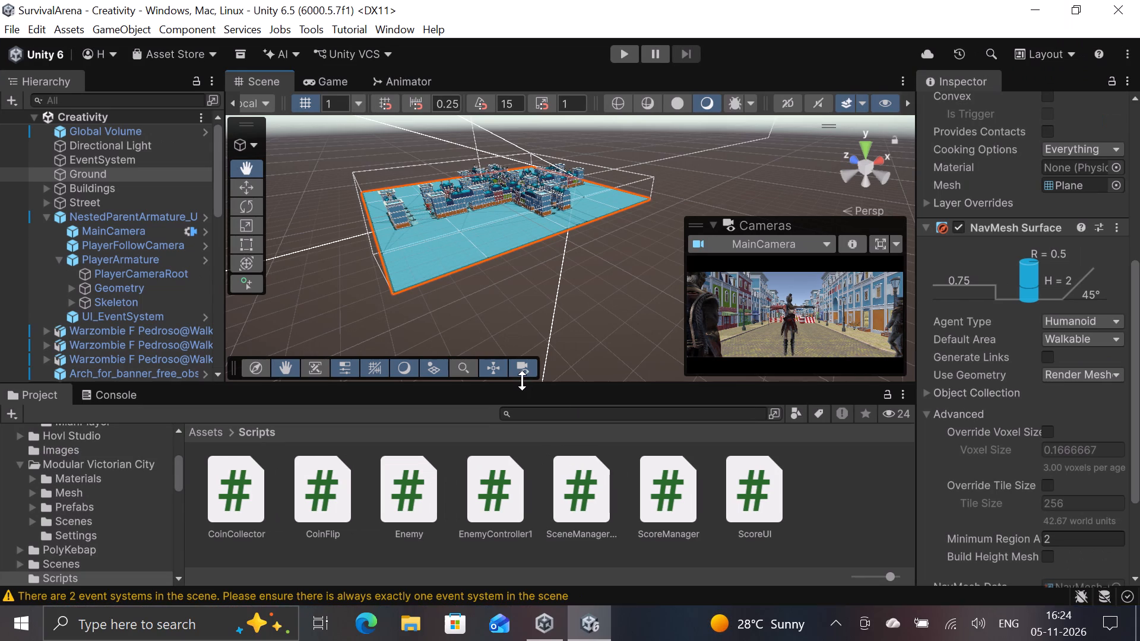
In Unity, frame the first Warzombie, show its Nav Mesh Agent settings with the Assets folder open, and capture the screen.
{"action": "double_click", "coordinate": [137, 331]}
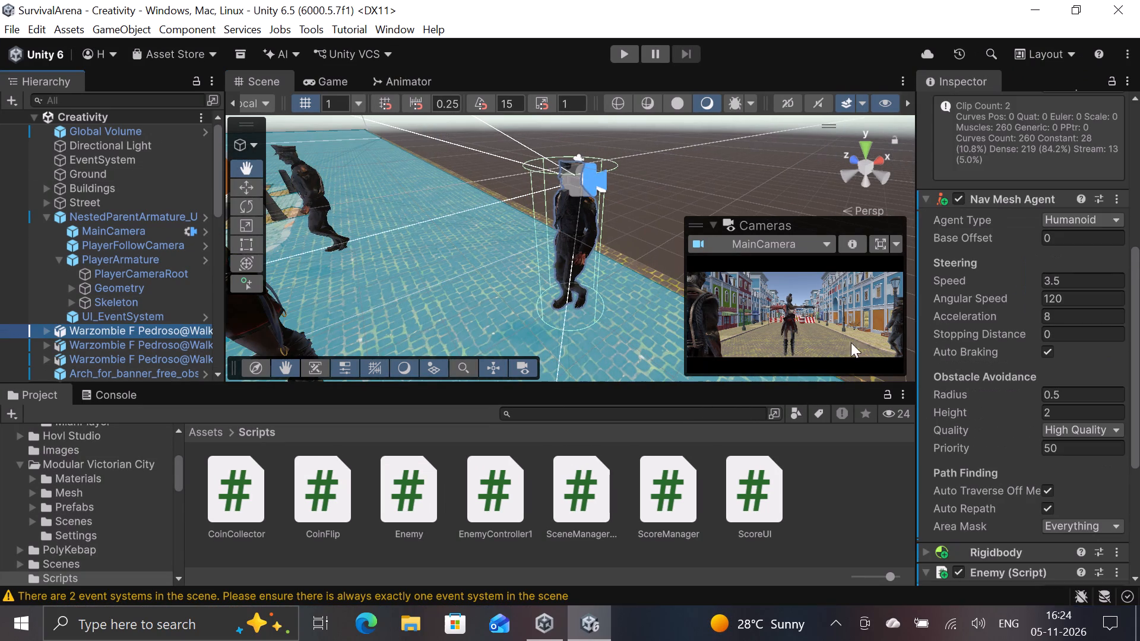
{"action": "scroll", "coordinate": [1014, 423], "scroll_direction": "down", "scroll_amount": 7}
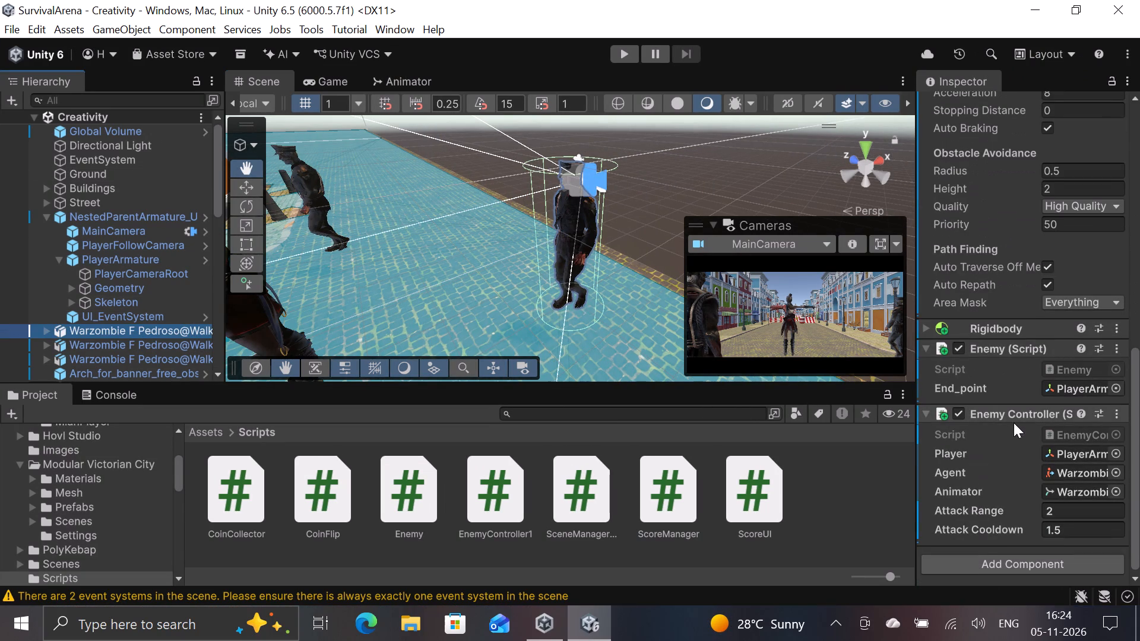
{"action": "scroll", "coordinate": [1014, 423], "scroll_direction": "up", "scroll_amount": 3}
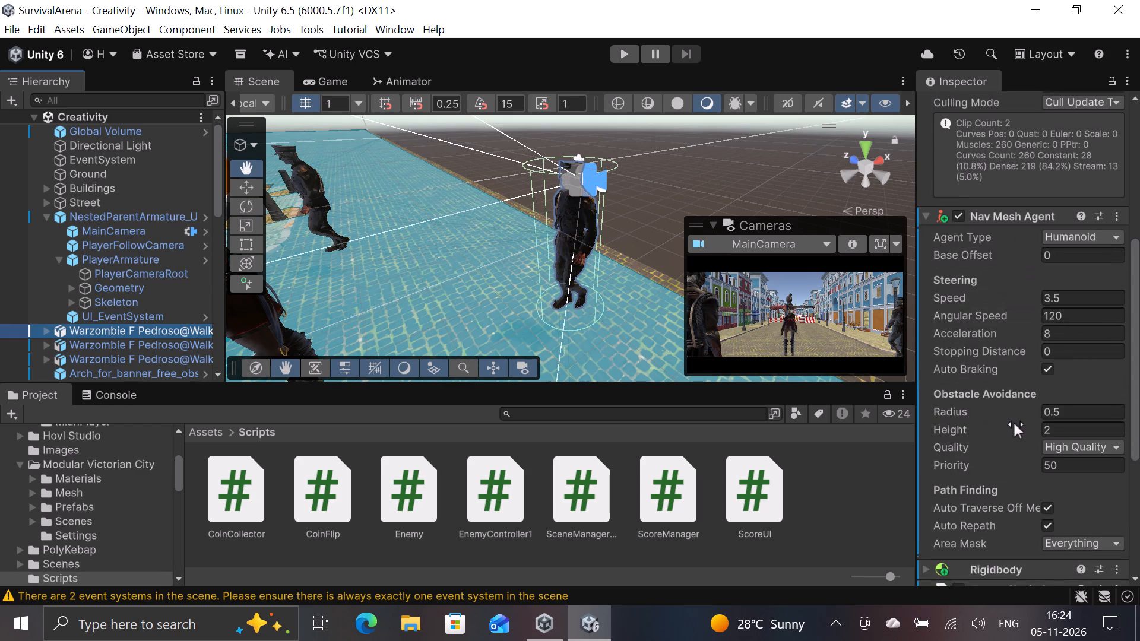
{"action": "scroll", "coordinate": [1014, 423], "scroll_direction": "up", "scroll_amount": 1}
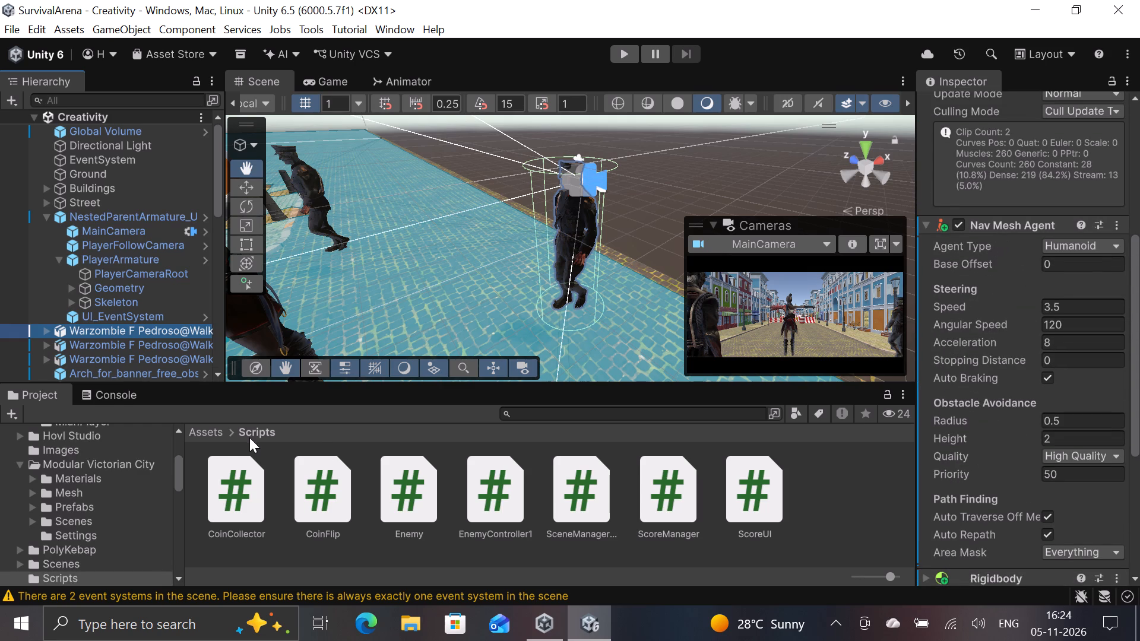
{"action": "left_click", "coordinate": [206, 439]}
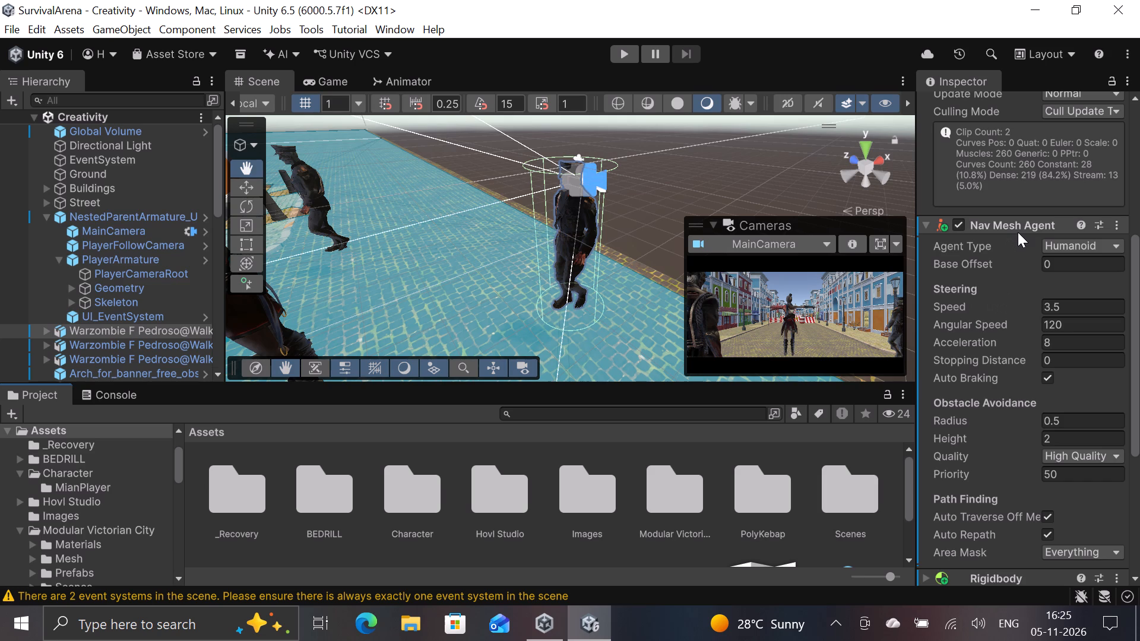
{"action": "key", "text": "Print"}
{"action": "key", "text": "Print"}
{"action": "key", "text": "Print"}
{"action": "key", "text": "Print"}
{"action": "key", "text": "Print"}
{"action": "key", "text": "Print"}
{"action": "key", "text": "Print"}
{"action": "key", "text": "Print"}
{"action": "key", "text": "Print"}
{"action": "key", "text": "Print"}
{"action": "key", "text": "Print"}
{"action": "key", "text": "Print"}
{"action": "key", "text": "Print"}
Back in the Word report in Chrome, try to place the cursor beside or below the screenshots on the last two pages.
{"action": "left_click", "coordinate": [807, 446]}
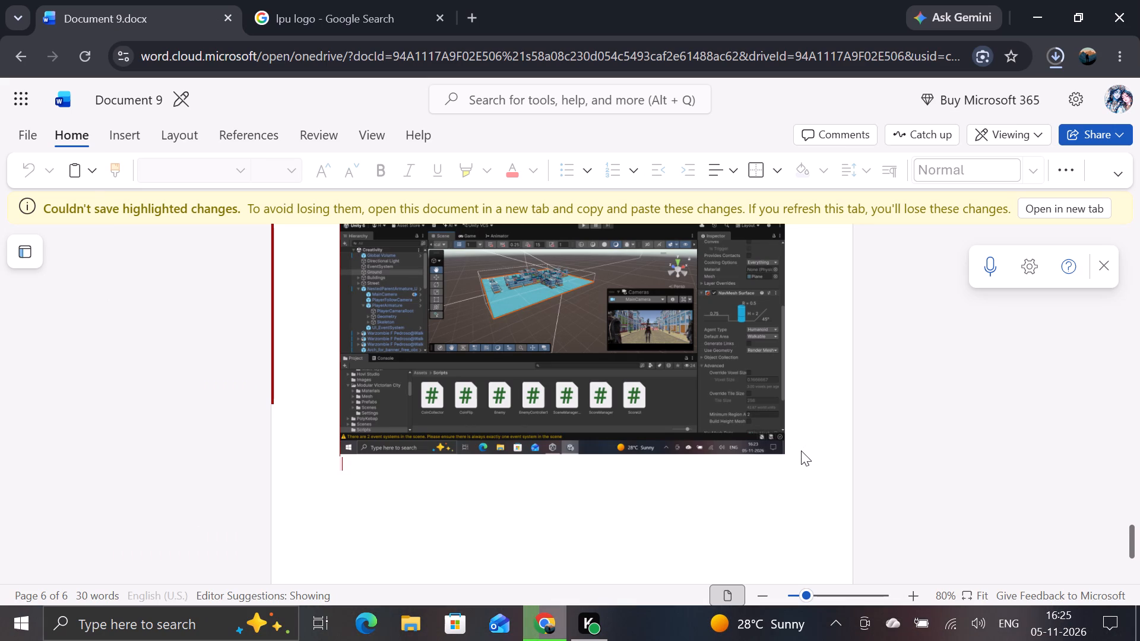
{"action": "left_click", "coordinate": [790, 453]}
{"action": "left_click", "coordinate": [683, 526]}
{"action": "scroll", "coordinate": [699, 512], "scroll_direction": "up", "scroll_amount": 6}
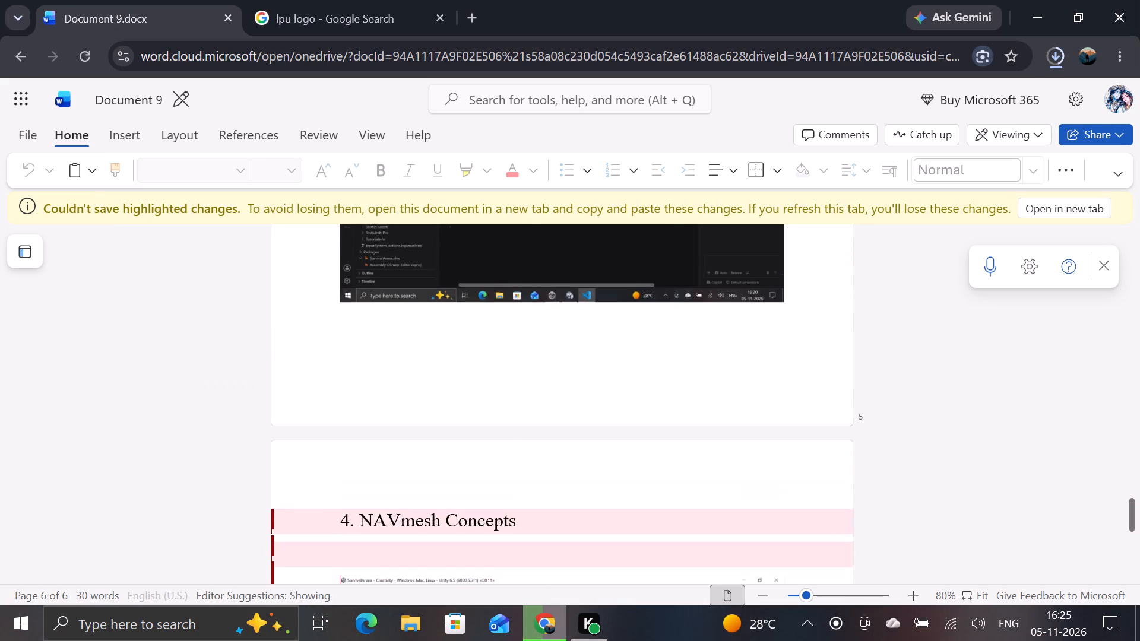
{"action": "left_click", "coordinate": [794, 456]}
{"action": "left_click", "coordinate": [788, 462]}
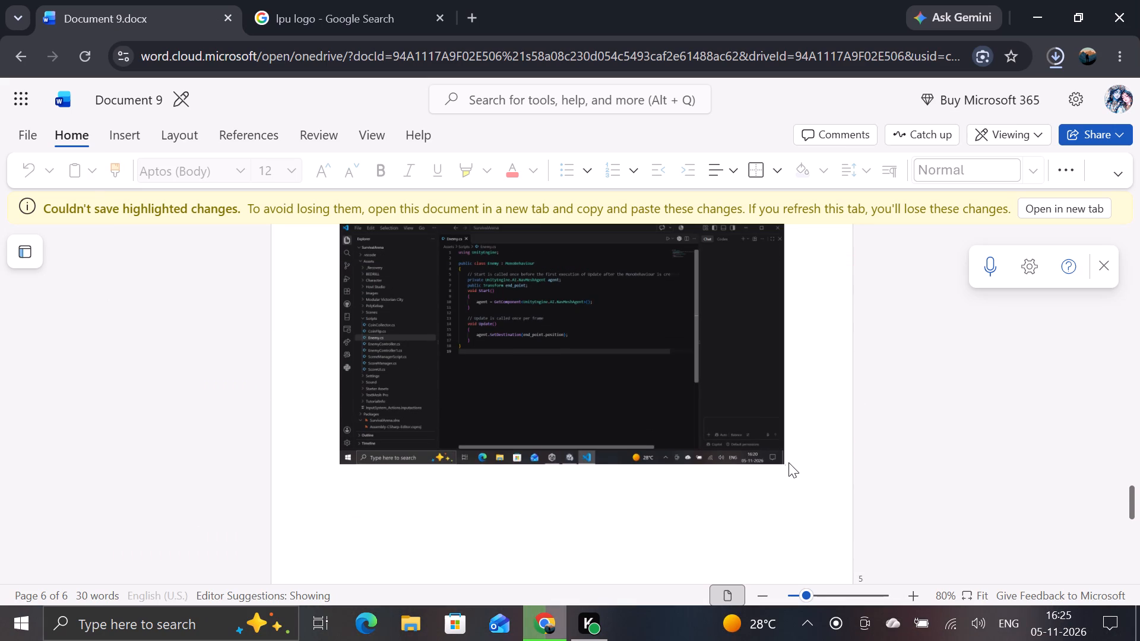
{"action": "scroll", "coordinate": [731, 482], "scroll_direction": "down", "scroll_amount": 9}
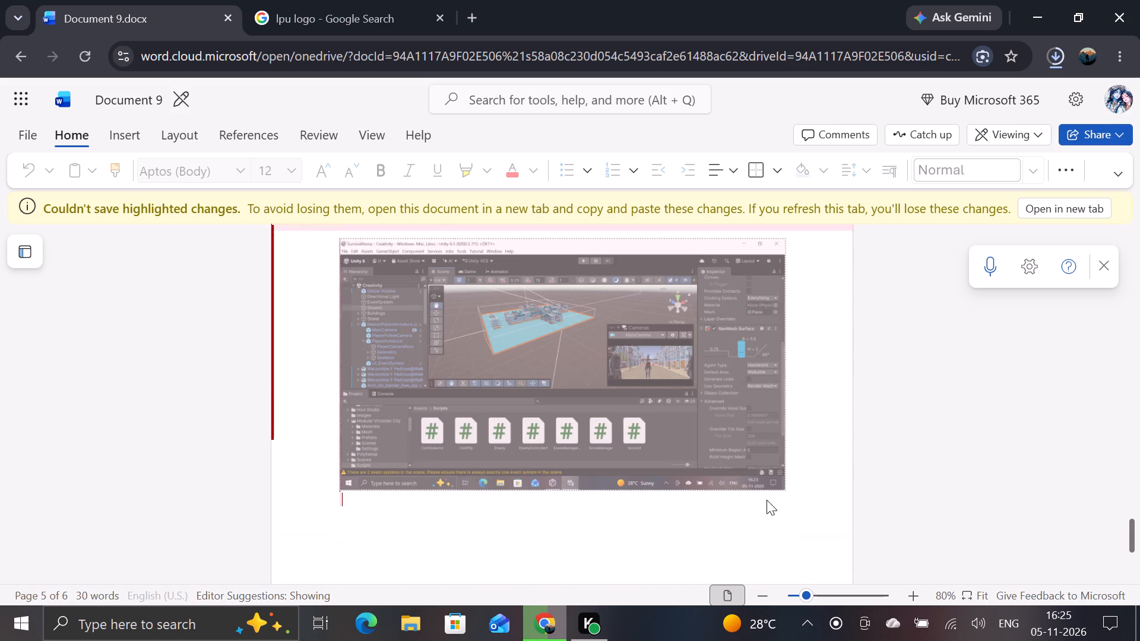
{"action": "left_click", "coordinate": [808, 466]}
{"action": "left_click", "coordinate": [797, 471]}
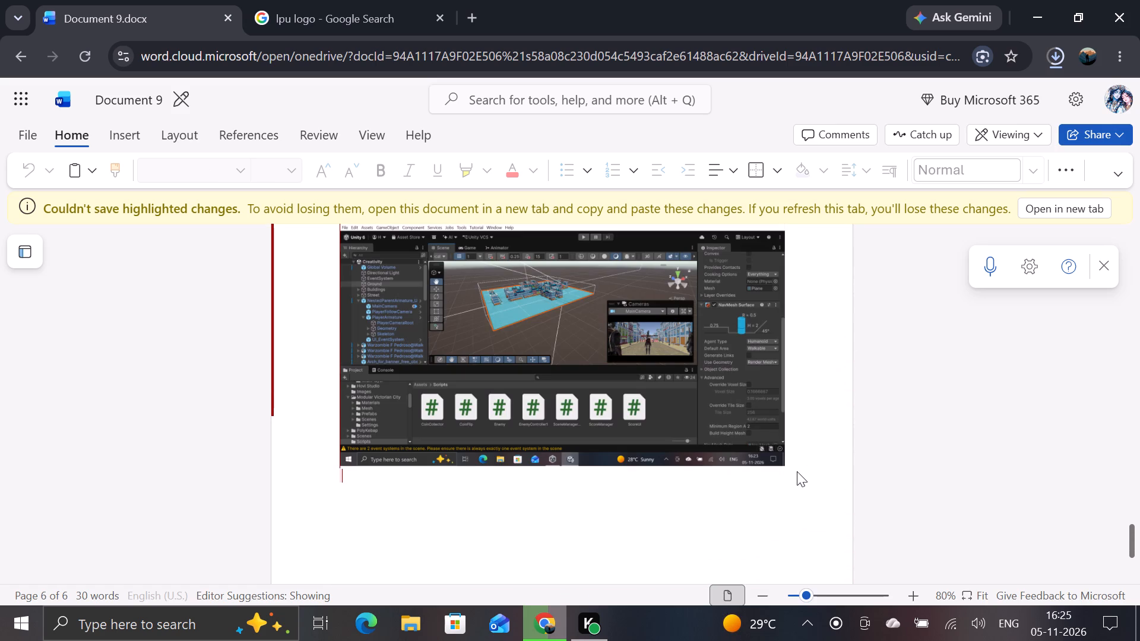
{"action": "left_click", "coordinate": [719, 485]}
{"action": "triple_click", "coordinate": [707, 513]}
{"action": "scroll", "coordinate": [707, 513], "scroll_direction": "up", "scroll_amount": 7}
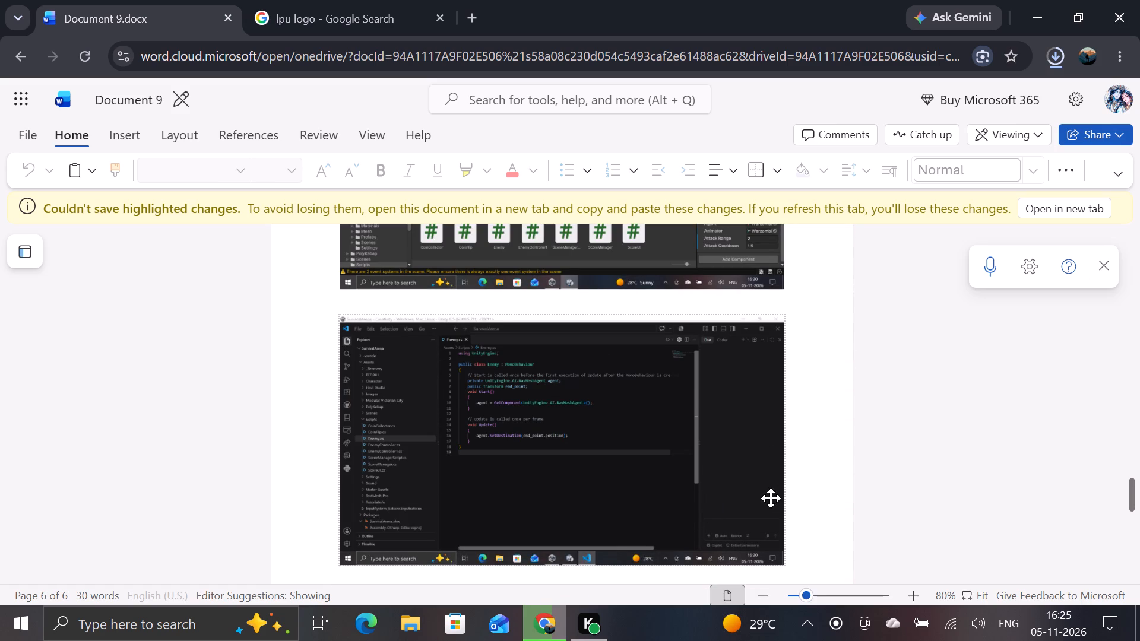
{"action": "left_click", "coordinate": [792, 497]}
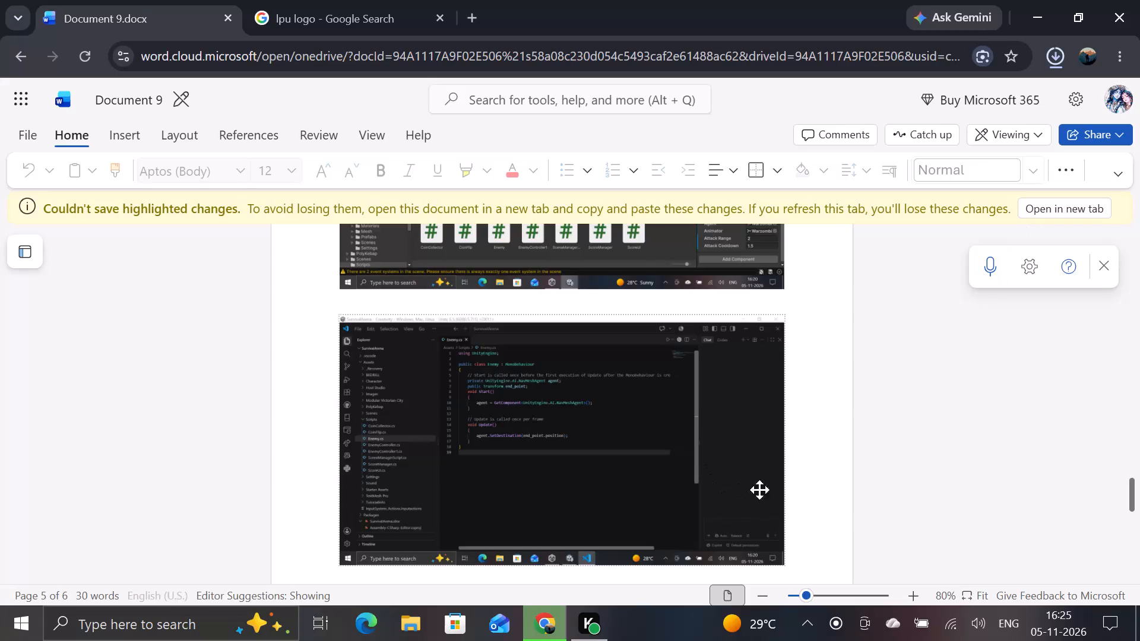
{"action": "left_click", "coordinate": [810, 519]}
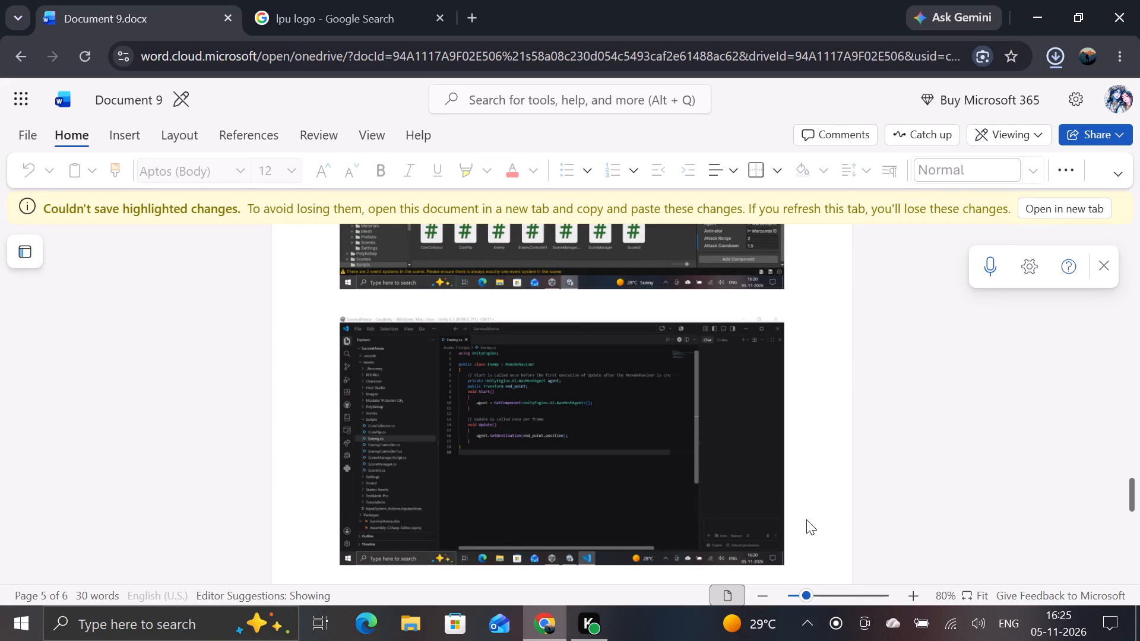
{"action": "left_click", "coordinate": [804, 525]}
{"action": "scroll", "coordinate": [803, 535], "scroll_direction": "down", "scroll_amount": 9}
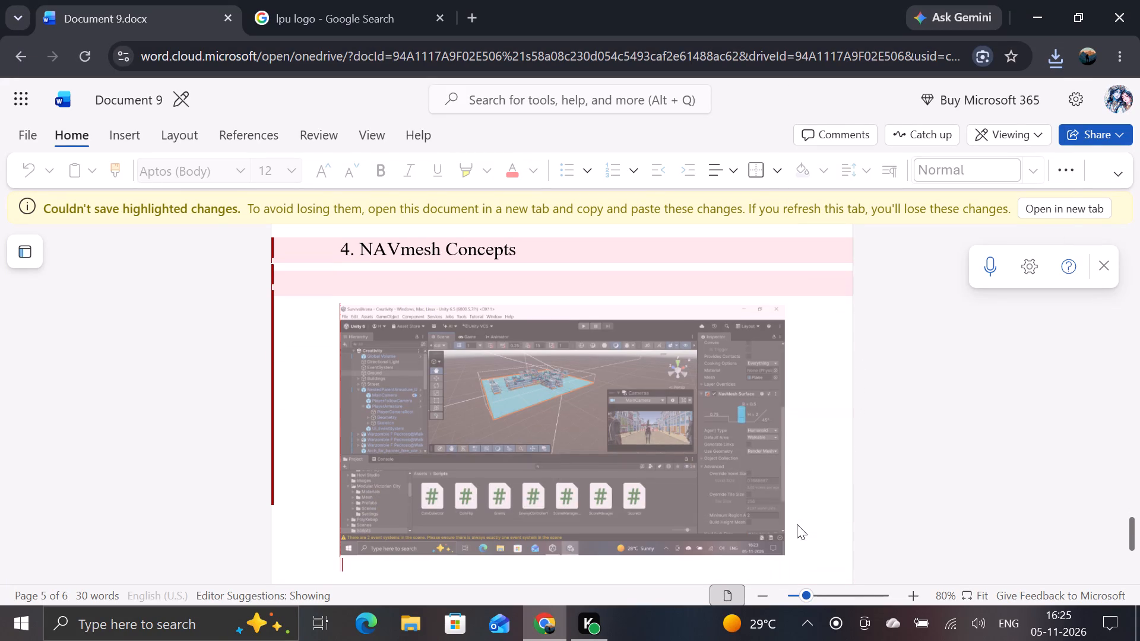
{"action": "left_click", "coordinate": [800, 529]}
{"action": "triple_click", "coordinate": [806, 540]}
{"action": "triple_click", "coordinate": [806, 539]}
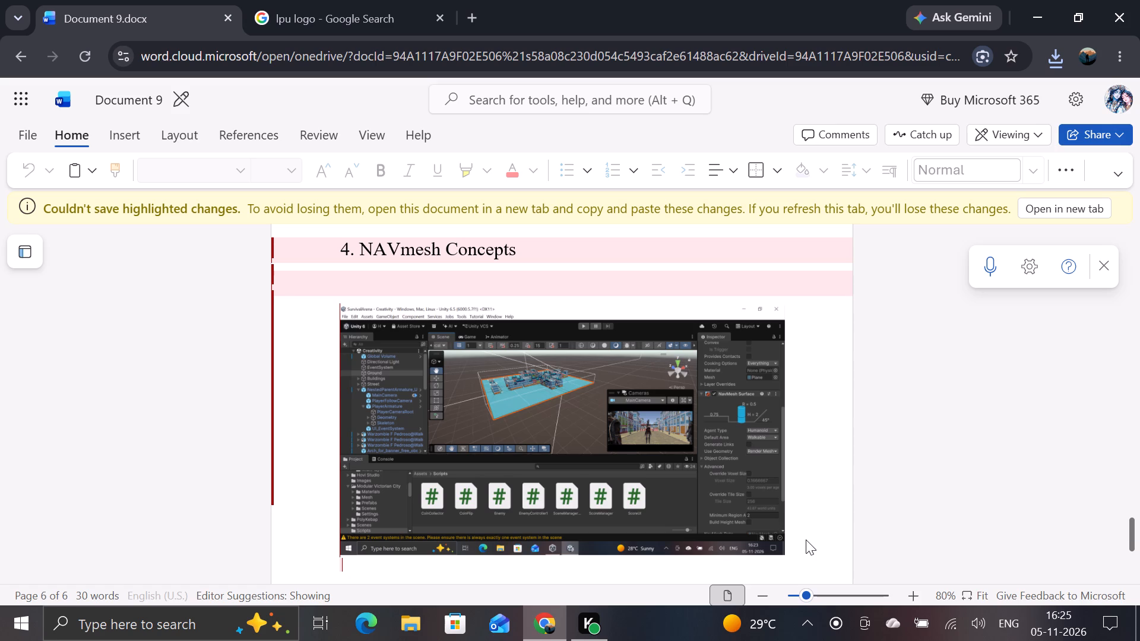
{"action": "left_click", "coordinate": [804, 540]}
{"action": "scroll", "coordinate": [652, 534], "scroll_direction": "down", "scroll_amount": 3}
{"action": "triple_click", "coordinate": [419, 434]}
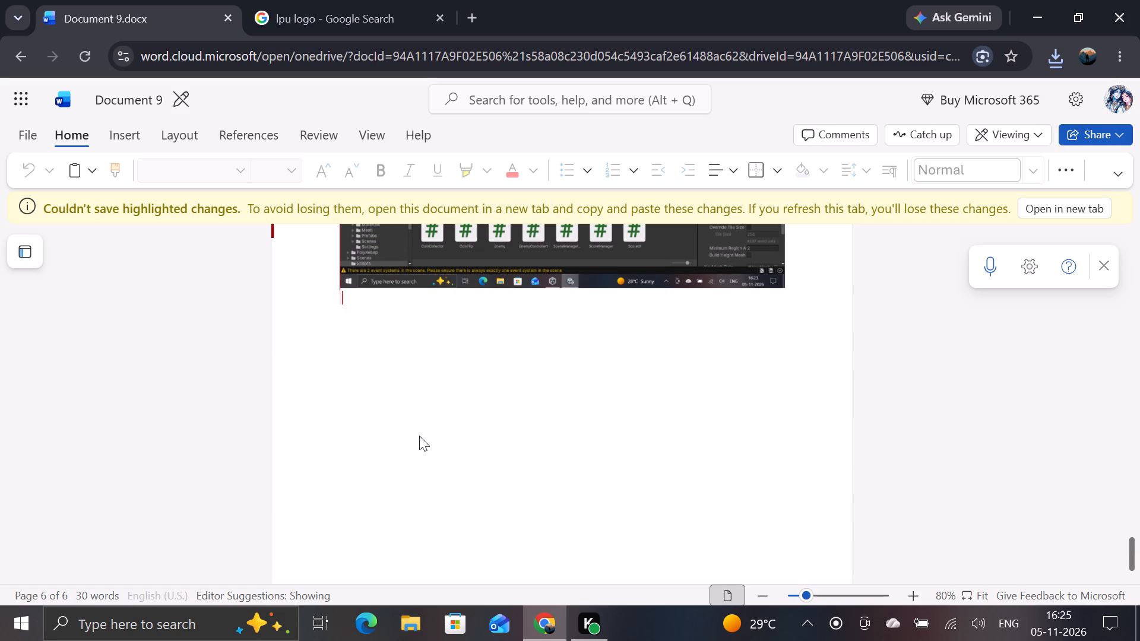
Open the Word report in a new tab to recover the unsaved NAVmesh section.
{"action": "left_click", "coordinate": [1047, 215]}
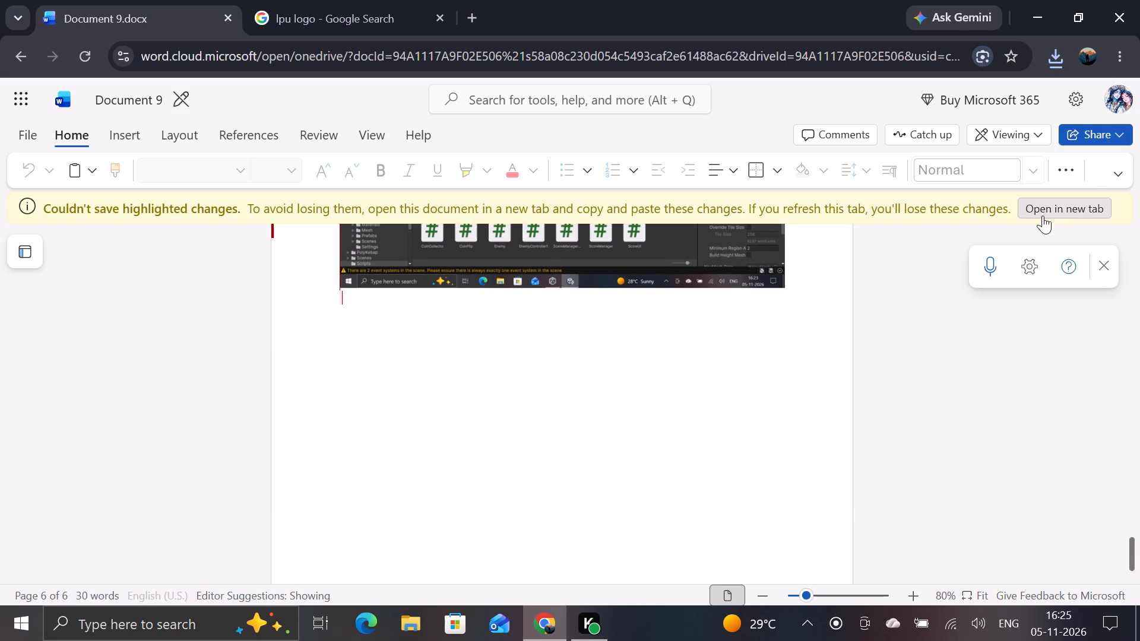
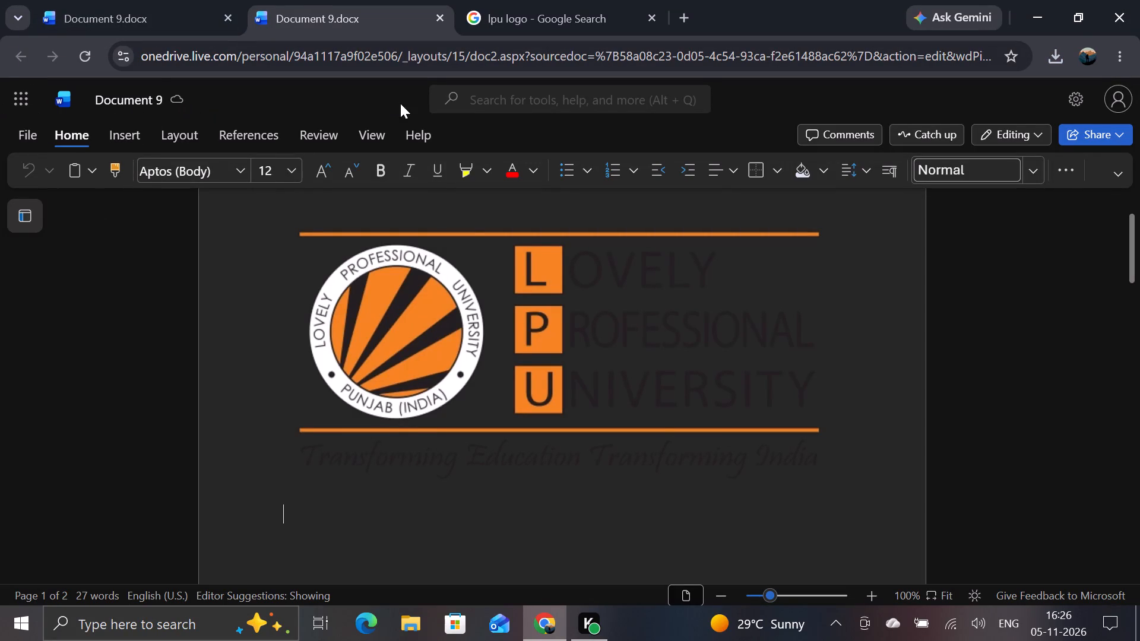
Turn off dark mode for the Word report.
{"action": "left_click", "coordinate": [376, 131]}
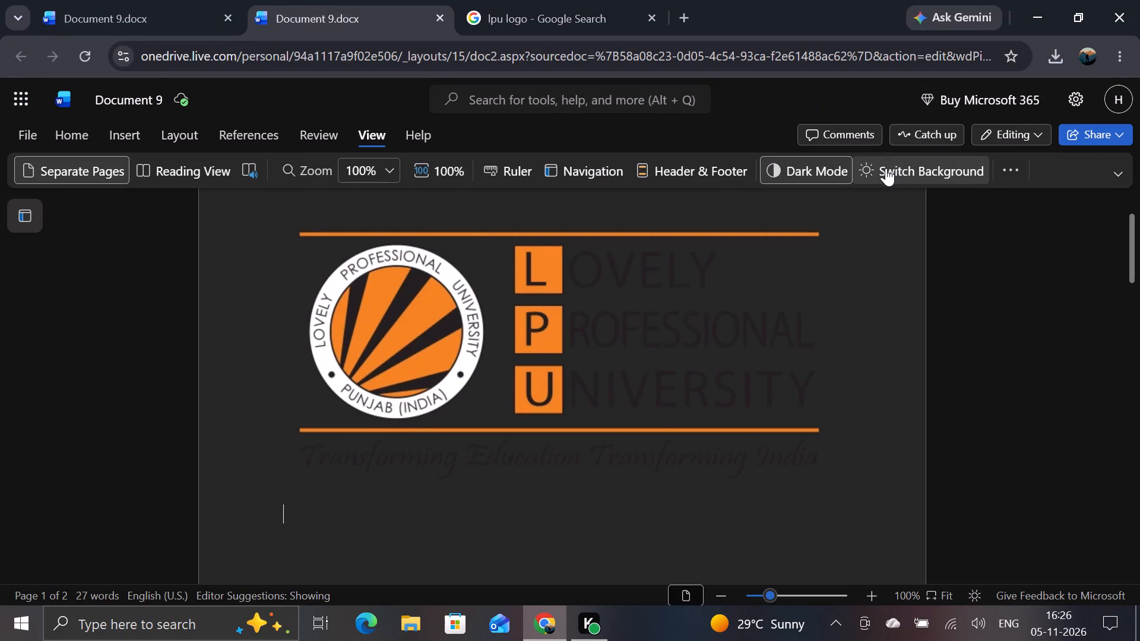
{"action": "left_click", "coordinate": [801, 169]}
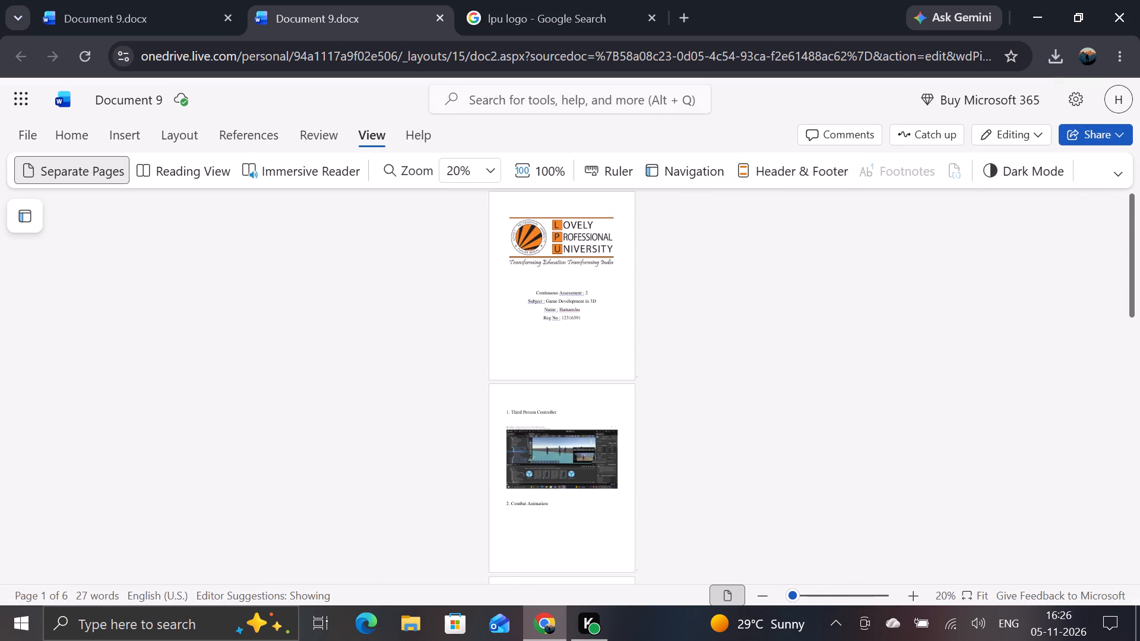
Look through the report's pages at 20% zoom to check which sections and screenshots it contains.
{"action": "scroll", "coordinate": [577, 422], "scroll_direction": "down", "scroll_amount": 4}
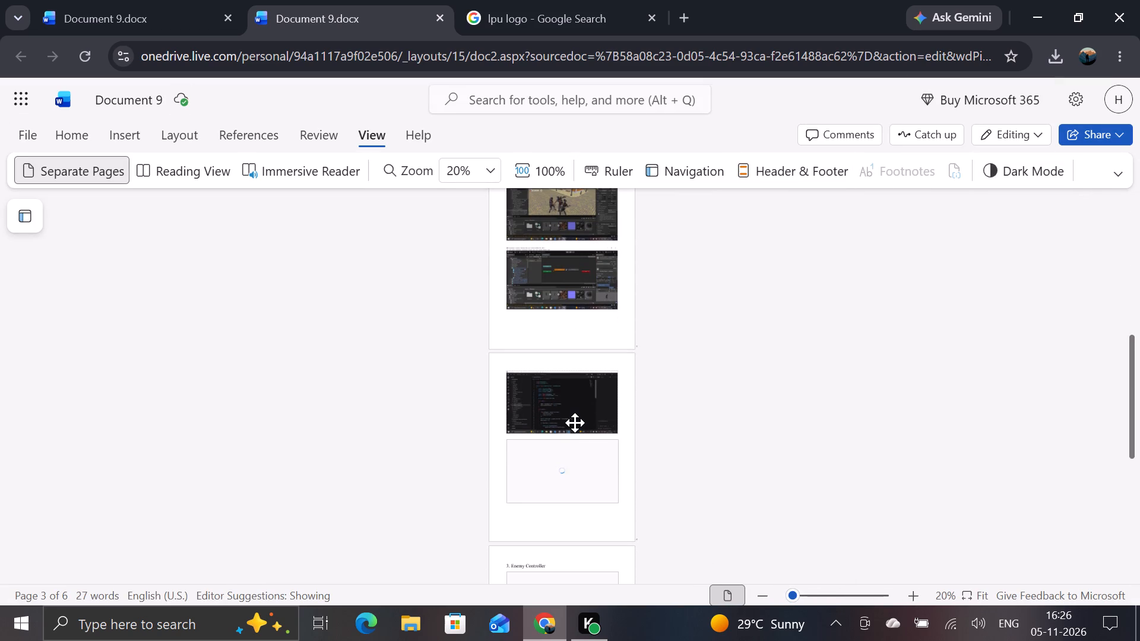
{"action": "scroll", "coordinate": [572, 424], "scroll_direction": "down", "scroll_amount": 3}
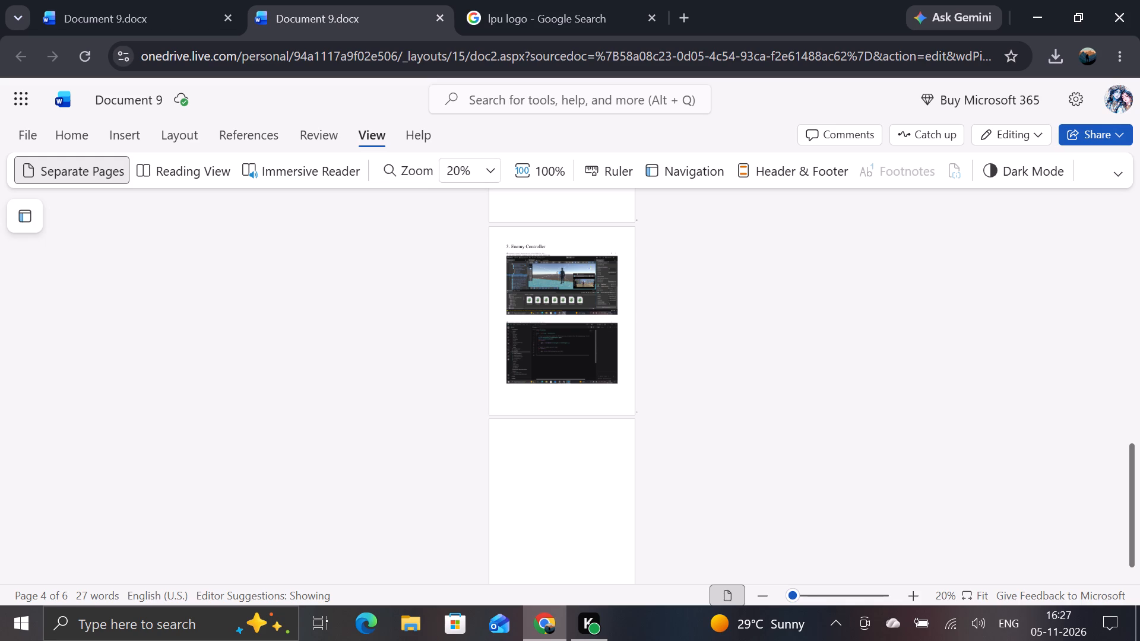
{"action": "scroll", "coordinate": [627, 387], "scroll_direction": "up", "scroll_amount": 3}
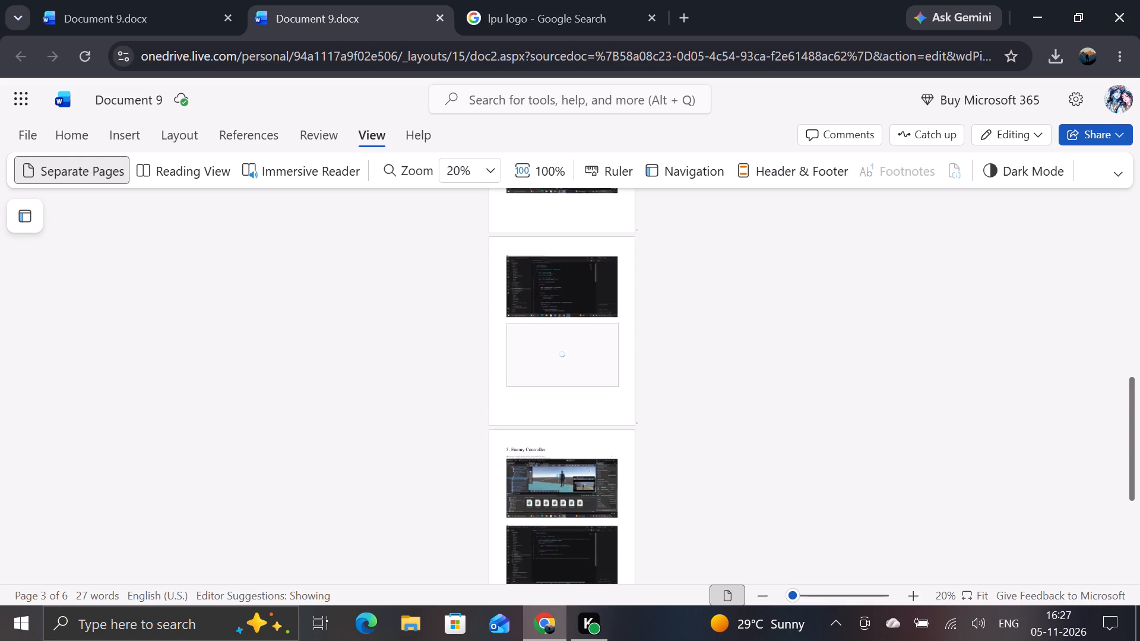
{"action": "scroll", "coordinate": [627, 387], "scroll_direction": "up", "scroll_amount": 4}
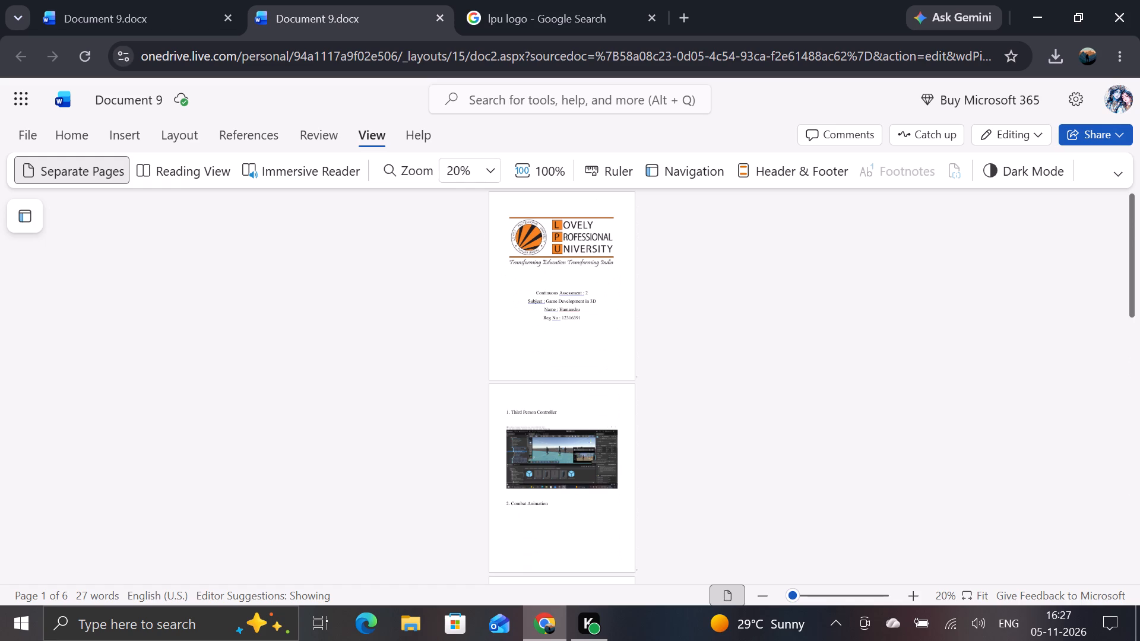
Delete the blank line above the "1. Third Person Controller" heading on page 2.
{"action": "left_click", "coordinate": [572, 408]}
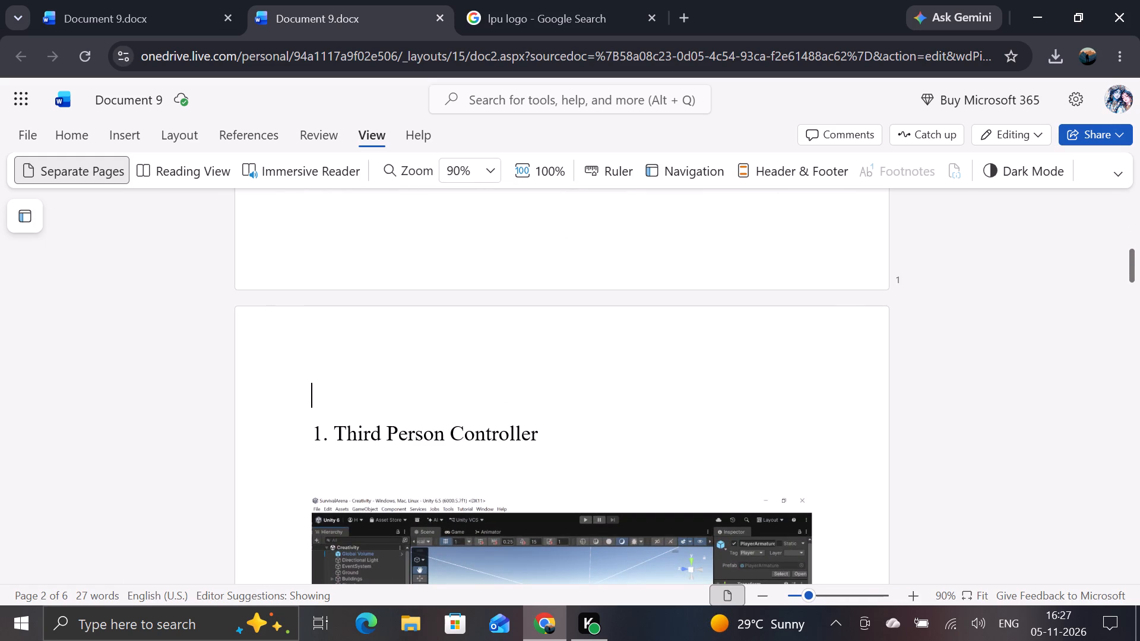
{"action": "key", "text": "Delete"}
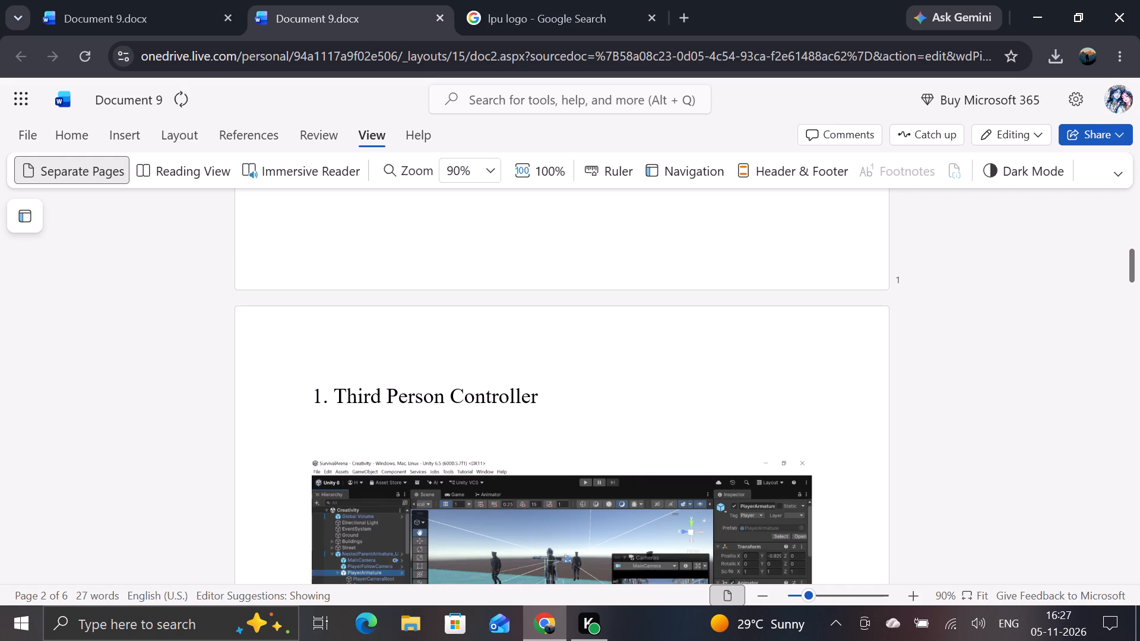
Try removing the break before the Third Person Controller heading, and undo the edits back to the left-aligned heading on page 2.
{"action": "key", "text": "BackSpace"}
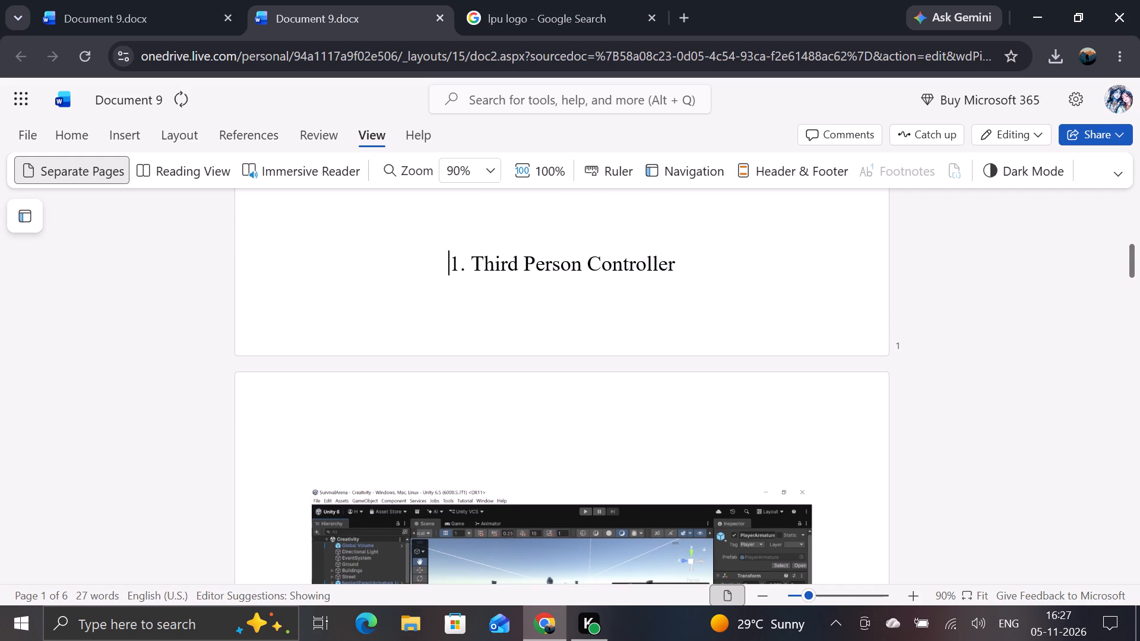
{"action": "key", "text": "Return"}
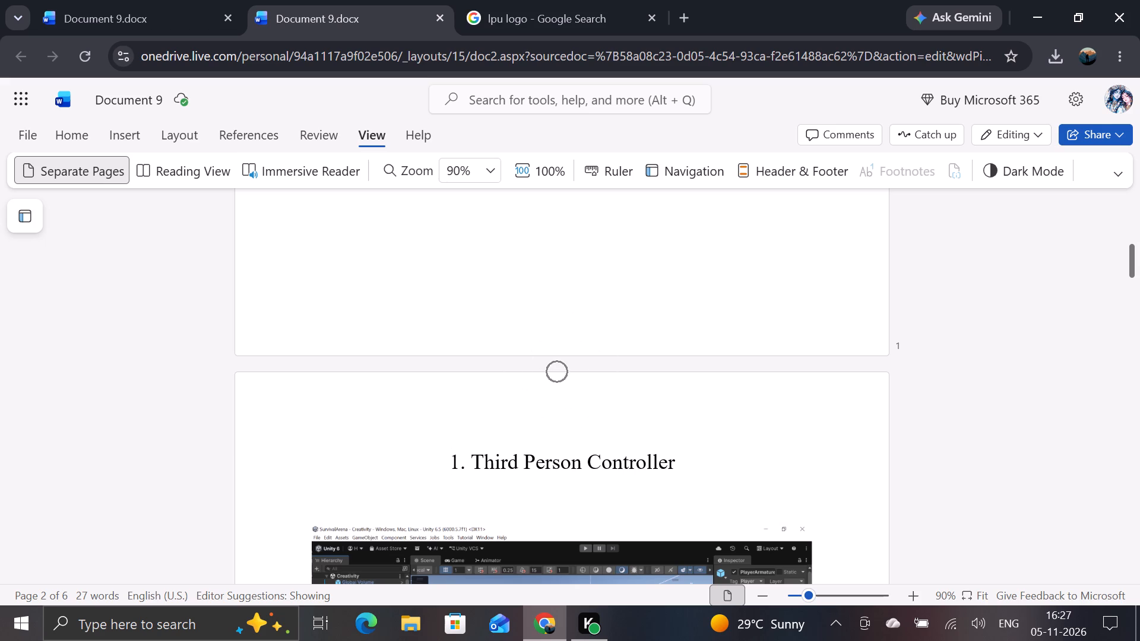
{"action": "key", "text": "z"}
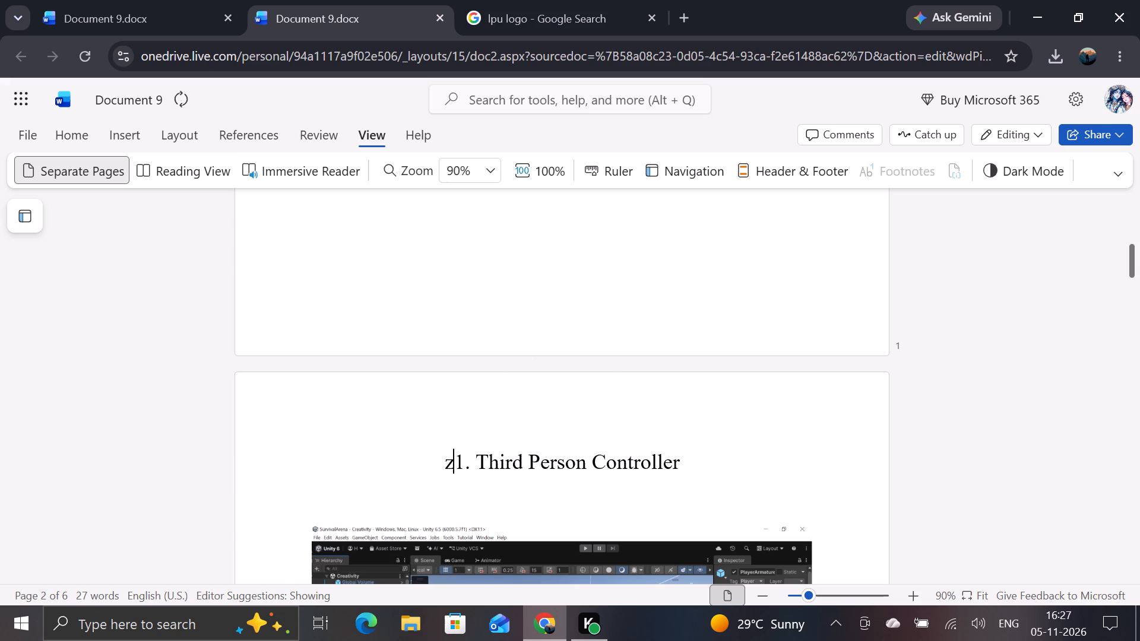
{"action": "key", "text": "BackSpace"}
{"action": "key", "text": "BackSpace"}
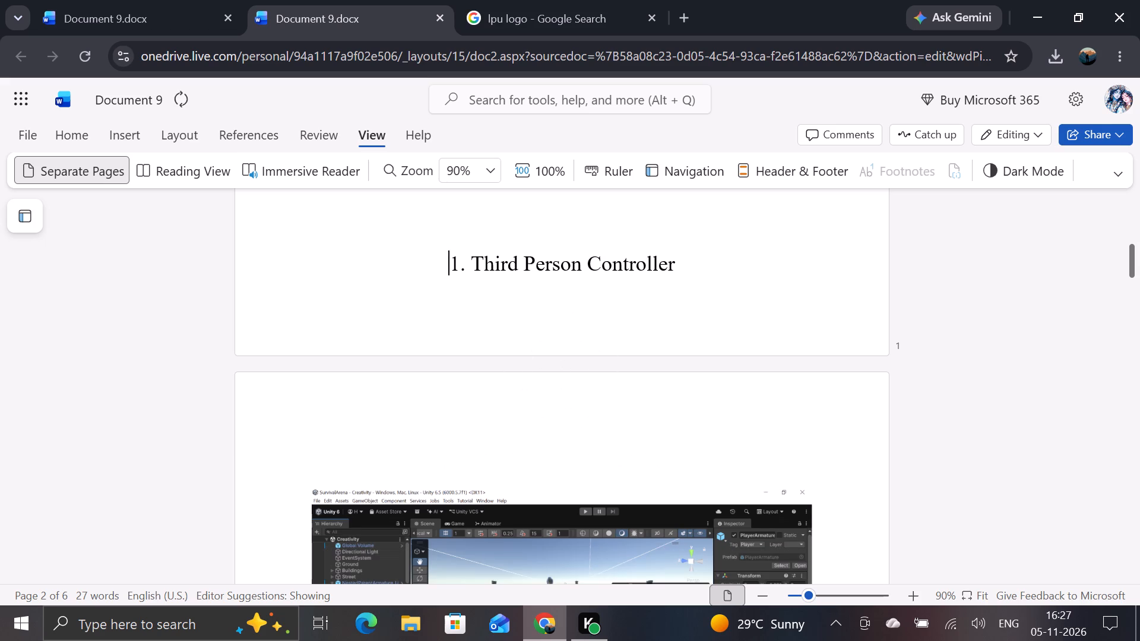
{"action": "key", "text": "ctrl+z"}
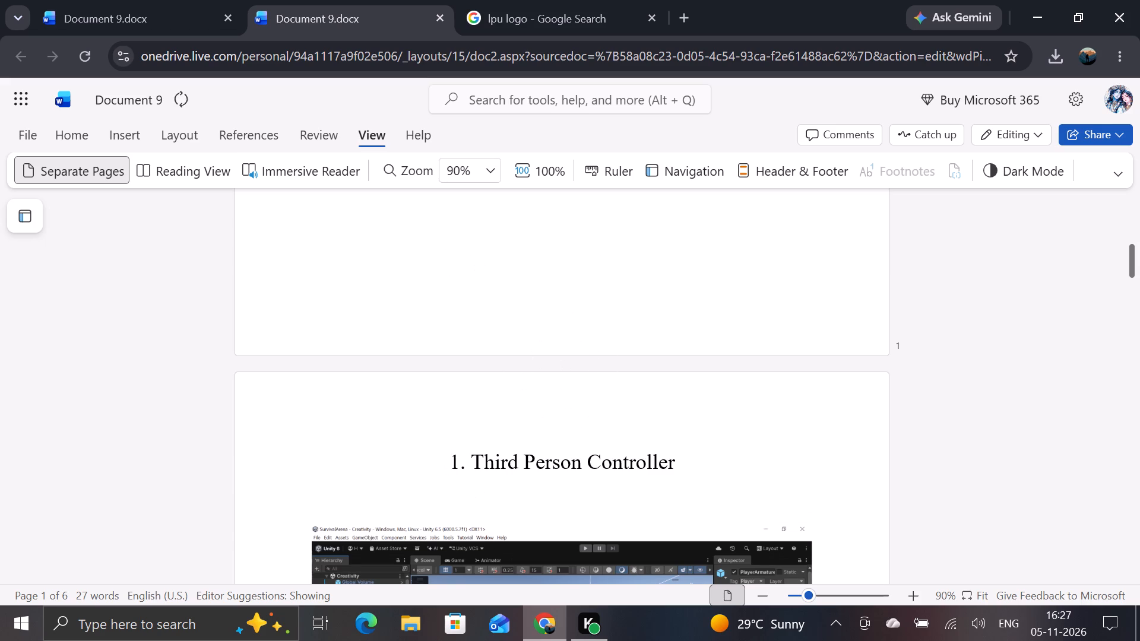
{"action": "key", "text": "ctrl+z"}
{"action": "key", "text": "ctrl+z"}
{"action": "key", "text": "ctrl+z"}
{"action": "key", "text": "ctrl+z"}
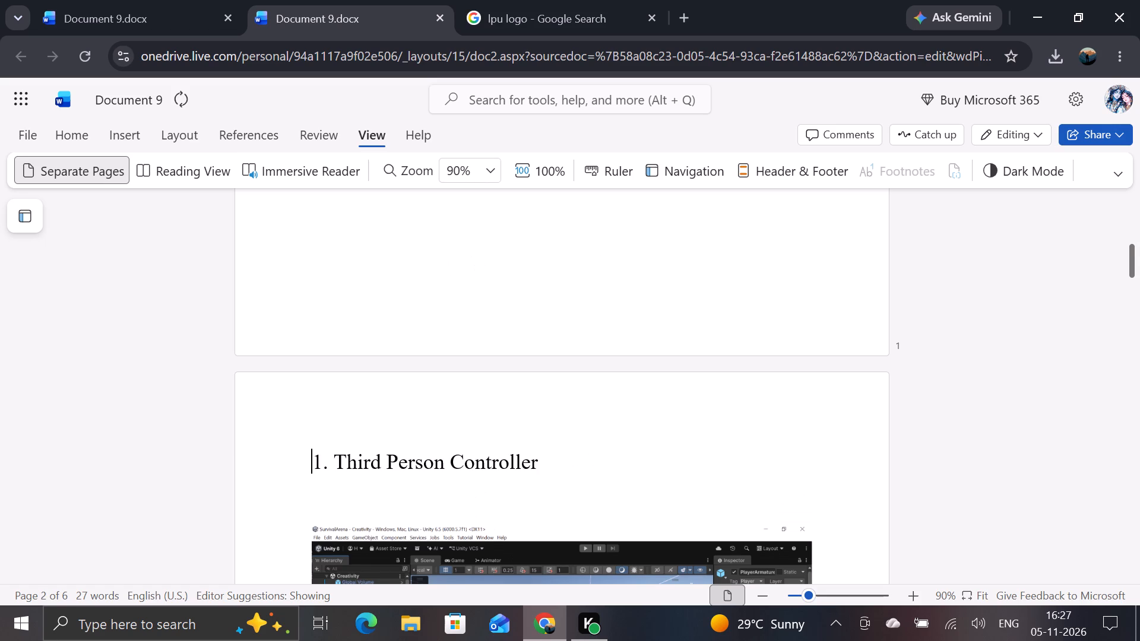
Delete the blank line between the Third Person Controller heading and its screenshot.
{"action": "scroll", "coordinate": [557, 372], "scroll_direction": "down", "scroll_amount": 1}
{"action": "left_click", "coordinate": [601, 416]}
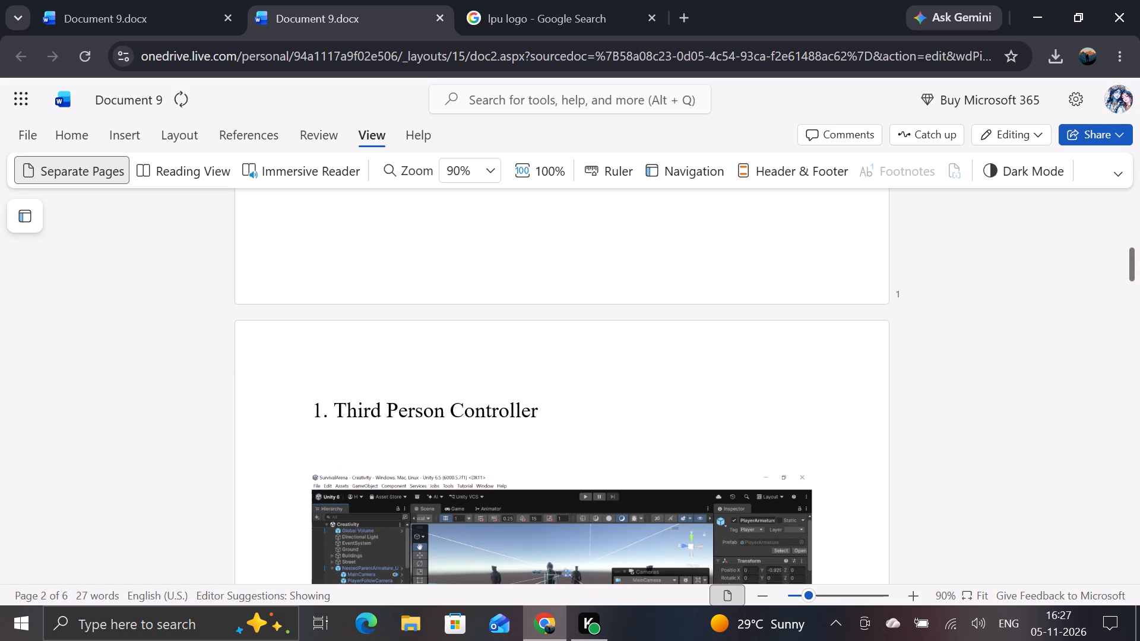
{"action": "key", "text": "Delete"}
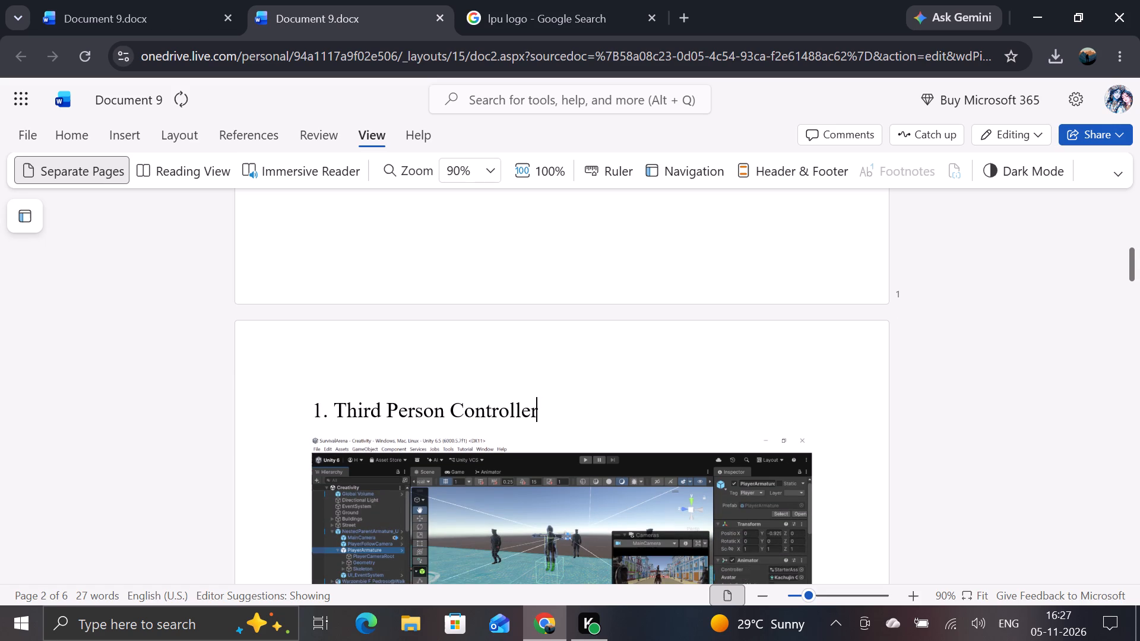
Remove one blank line above the "2. Combat Animation" heading, keeping its number 2.
{"action": "scroll", "coordinate": [570, 407], "scroll_direction": "down", "scroll_amount": 4}
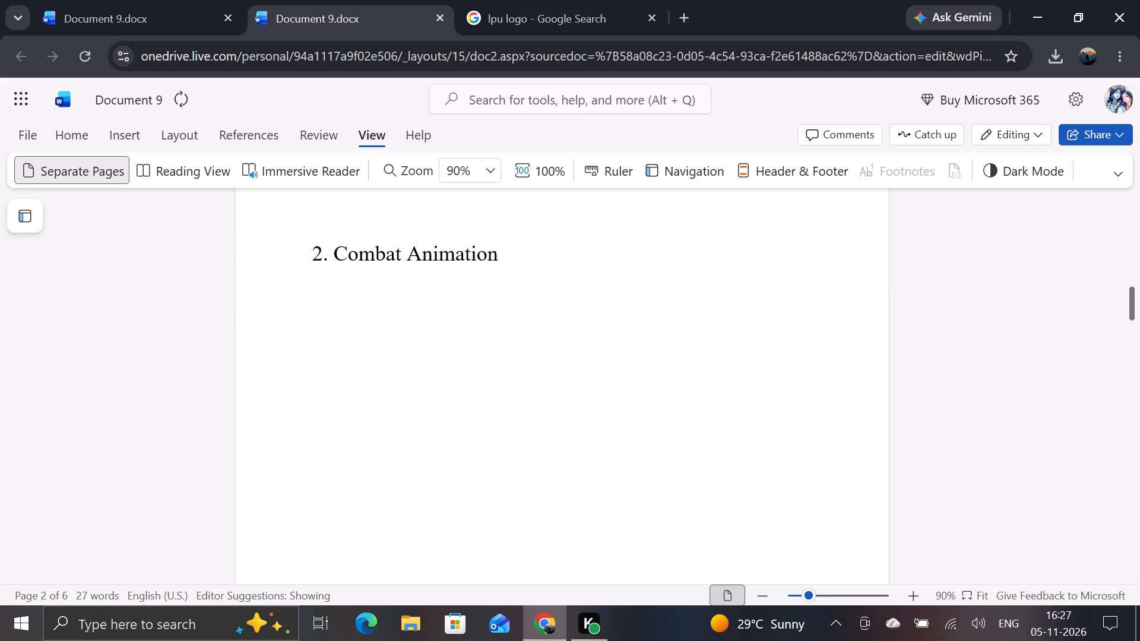
{"action": "scroll", "coordinate": [483, 417], "scroll_direction": "up", "scroll_amount": 1}
{"action": "left_click", "coordinate": [307, 391]}
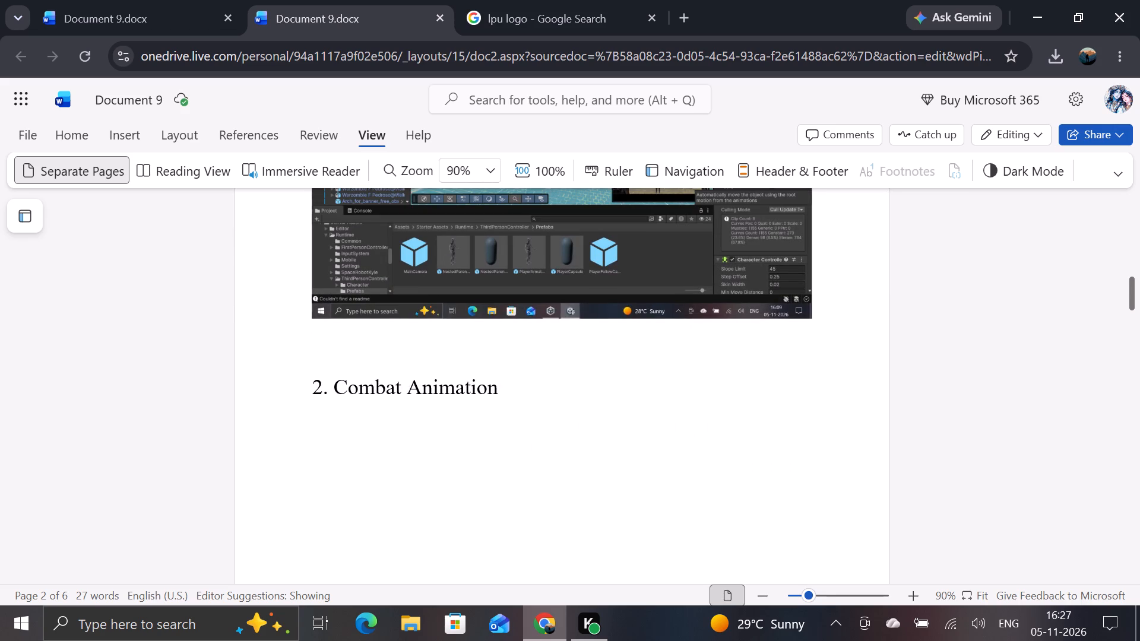
{"action": "key", "text": "Delete"}
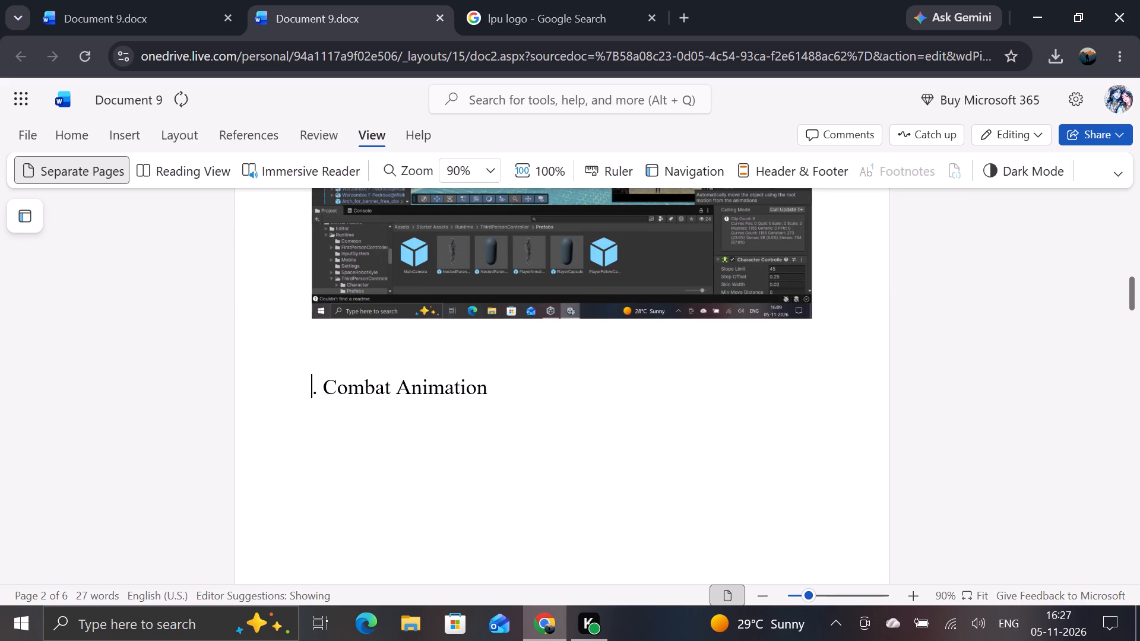
{"action": "key", "text": "2"}
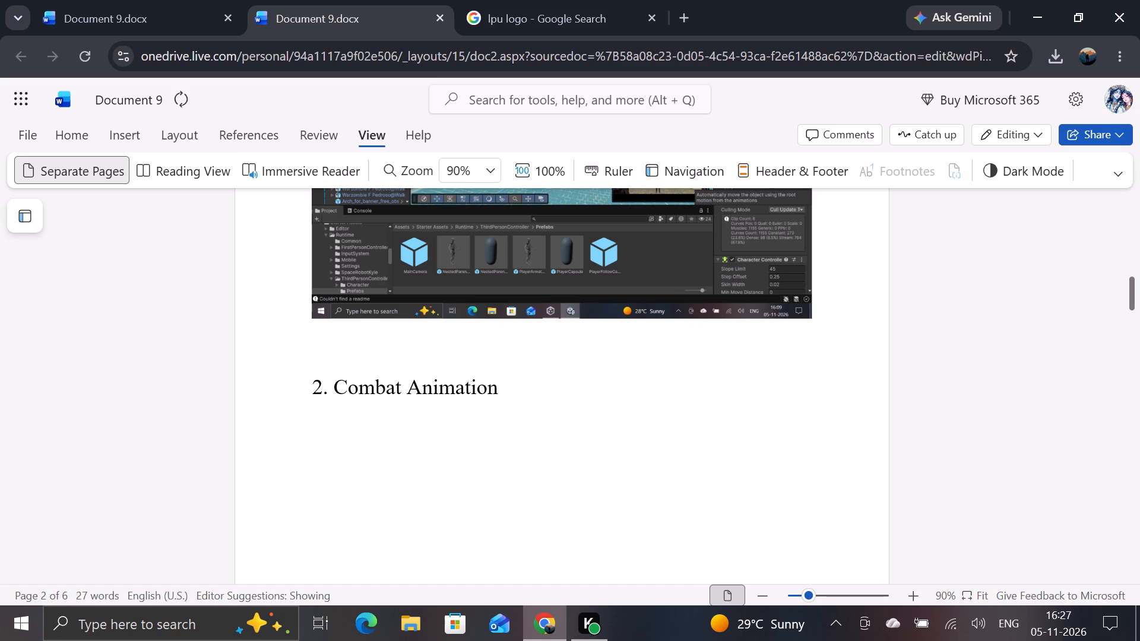
{"action": "key", "text": "Left"}
{"action": "key", "text": "BackSpace"}
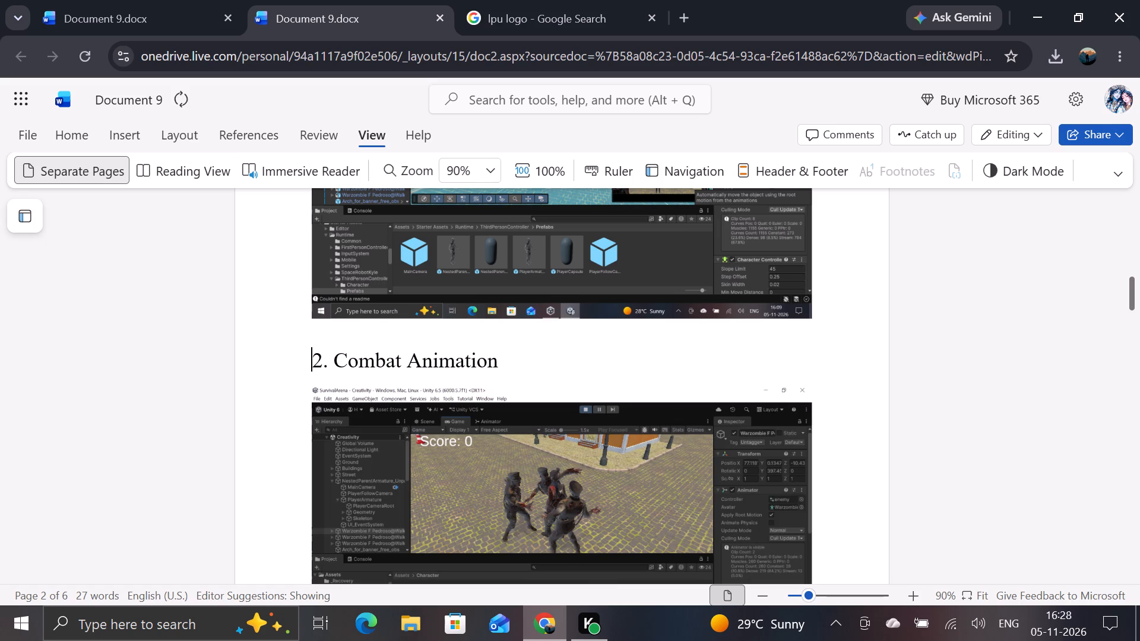
Check the layout of the Combat Animation screenshots and examine the last picture before the Enemy Controller heading.
{"action": "scroll", "coordinate": [307, 391], "scroll_direction": "down", "scroll_amount": 6}
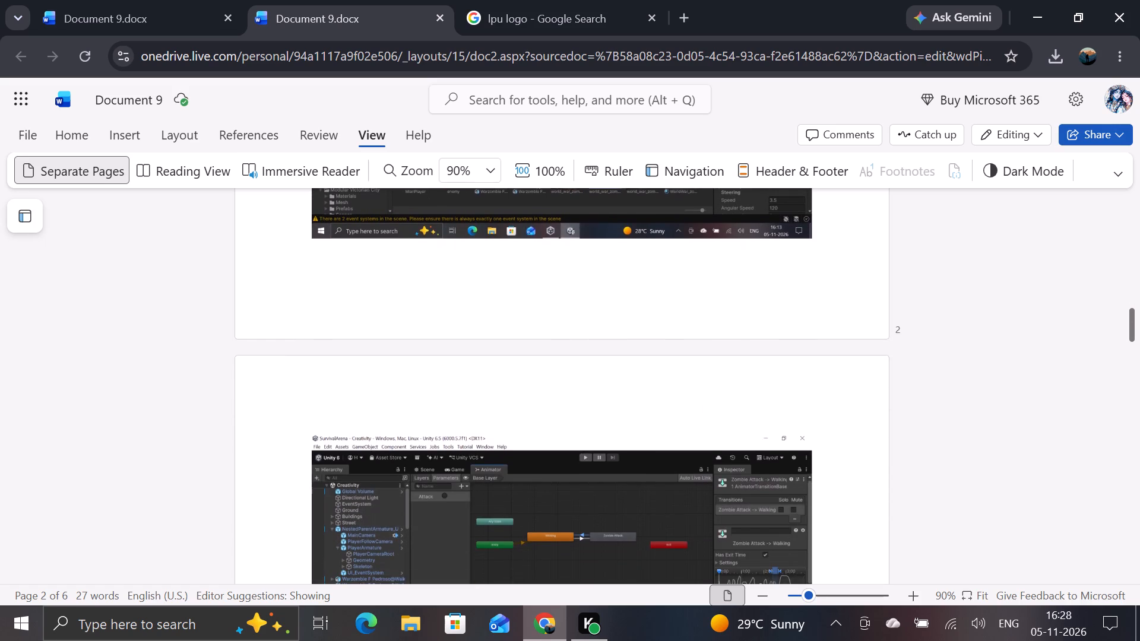
{"action": "scroll", "coordinate": [307, 391], "scroll_direction": "up", "scroll_amount": 4}
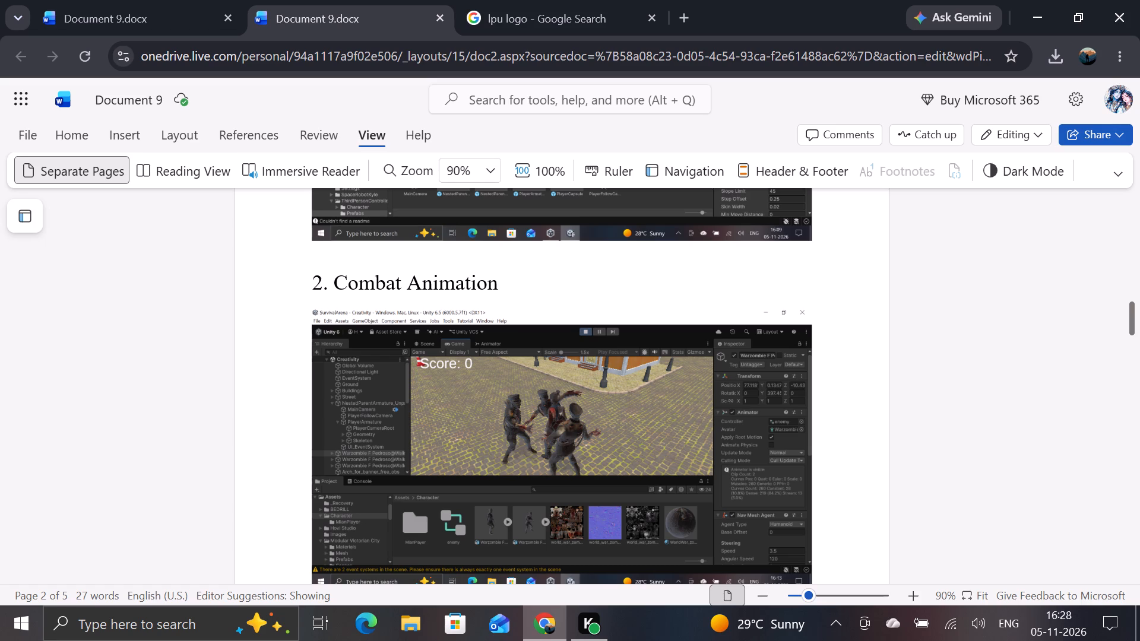
{"action": "scroll", "coordinate": [307, 391], "scroll_direction": "down", "scroll_amount": 1}
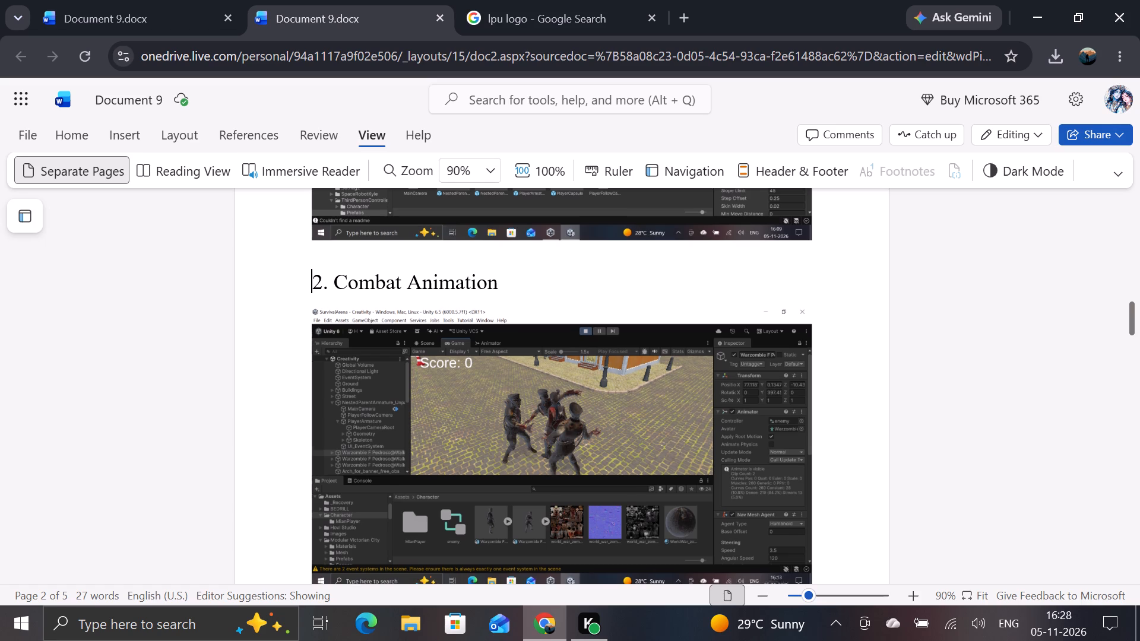
{"action": "scroll", "coordinate": [307, 391], "scroll_direction": "down", "scroll_amount": 8}
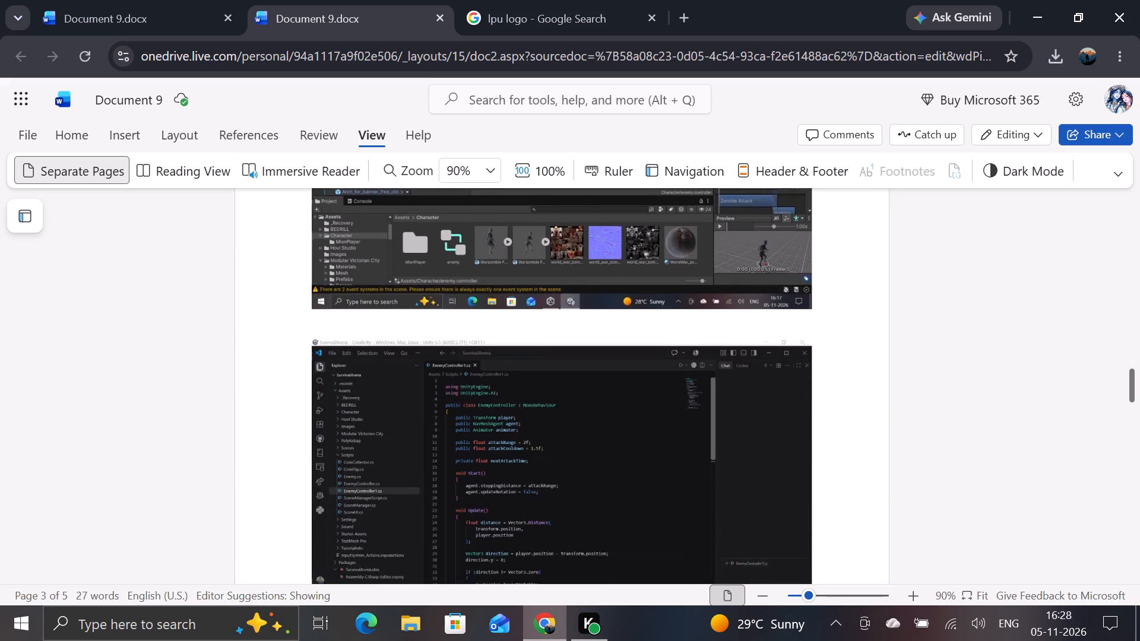
{"action": "scroll", "coordinate": [307, 391], "scroll_direction": "down", "scroll_amount": 6}
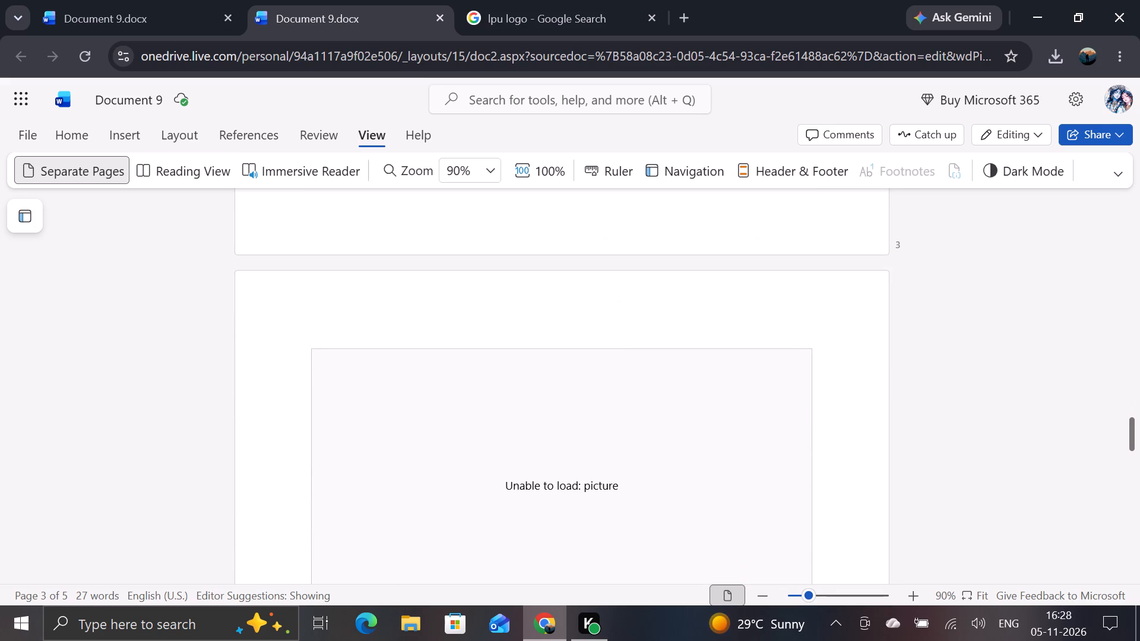
{"action": "scroll", "coordinate": [490, 464], "scroll_direction": "down", "scroll_amount": 2}
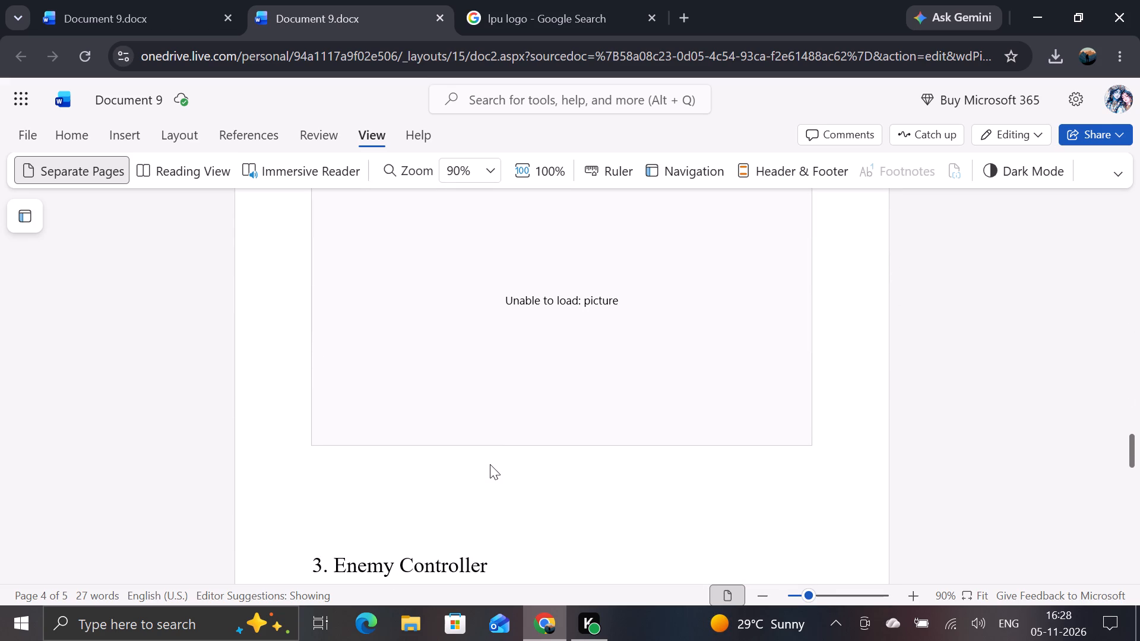
{"action": "scroll", "coordinate": [490, 464], "scroll_direction": "down", "scroll_amount": 1}
{"action": "left_click", "coordinate": [525, 312]}
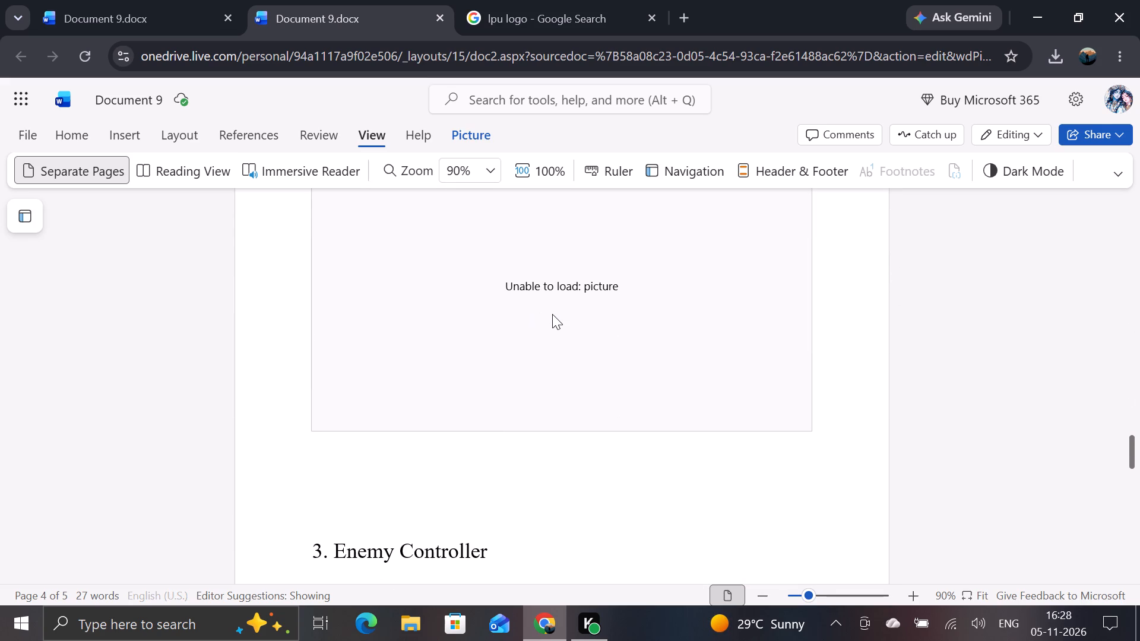
{"action": "left_click", "coordinate": [552, 314]}
Remove three blank lines above the "3. Enemy Controller" heading.
{"action": "scroll", "coordinate": [552, 314], "scroll_direction": "up", "scroll_amount": 2}
{"action": "scroll", "coordinate": [552, 314], "scroll_direction": "down", "scroll_amount": 6}
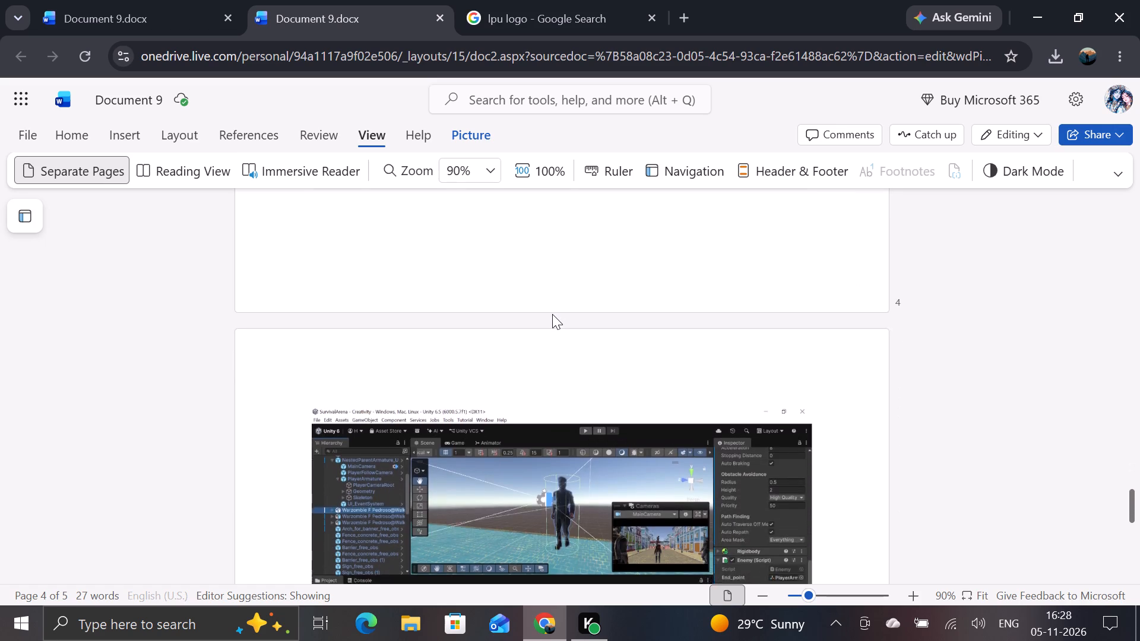
{"action": "scroll", "coordinate": [552, 314], "scroll_direction": "up", "scroll_amount": 4}
{"action": "scroll", "coordinate": [552, 314], "scroll_direction": "down", "scroll_amount": 1}
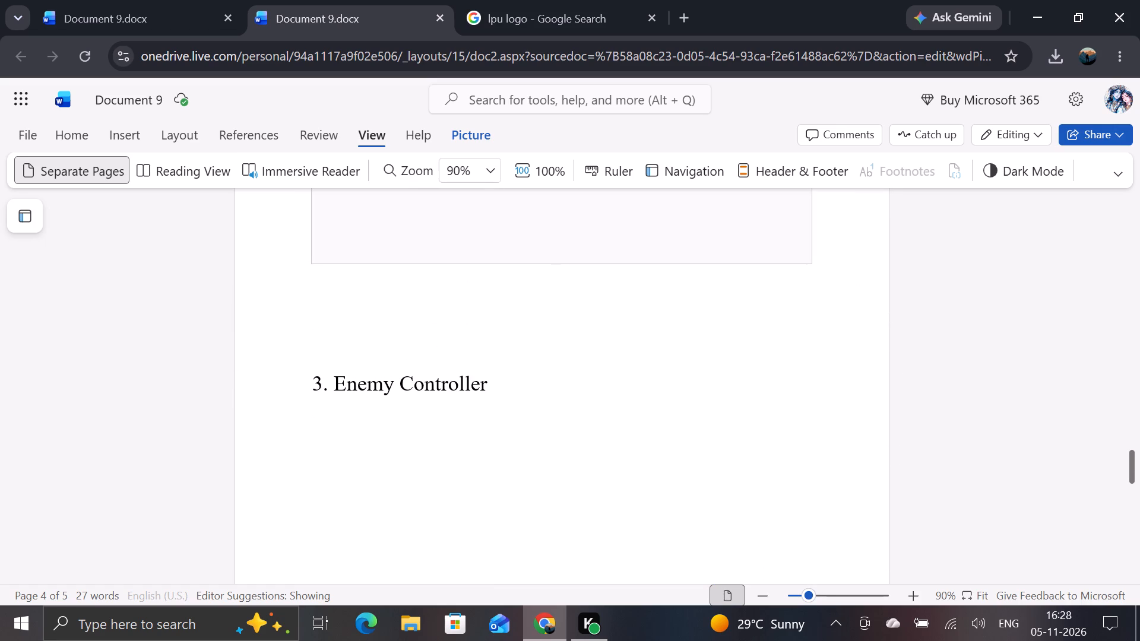
{"action": "left_click", "coordinate": [309, 383]}
{"action": "key", "text": "BackSpace"}
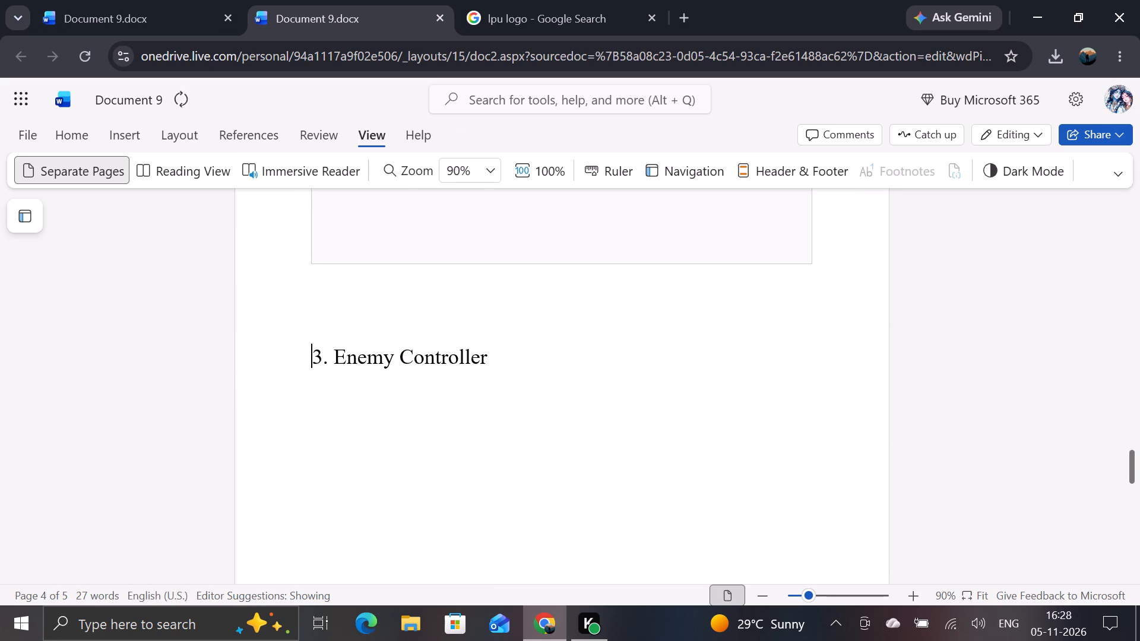
{"action": "key", "text": "BackSpace"}
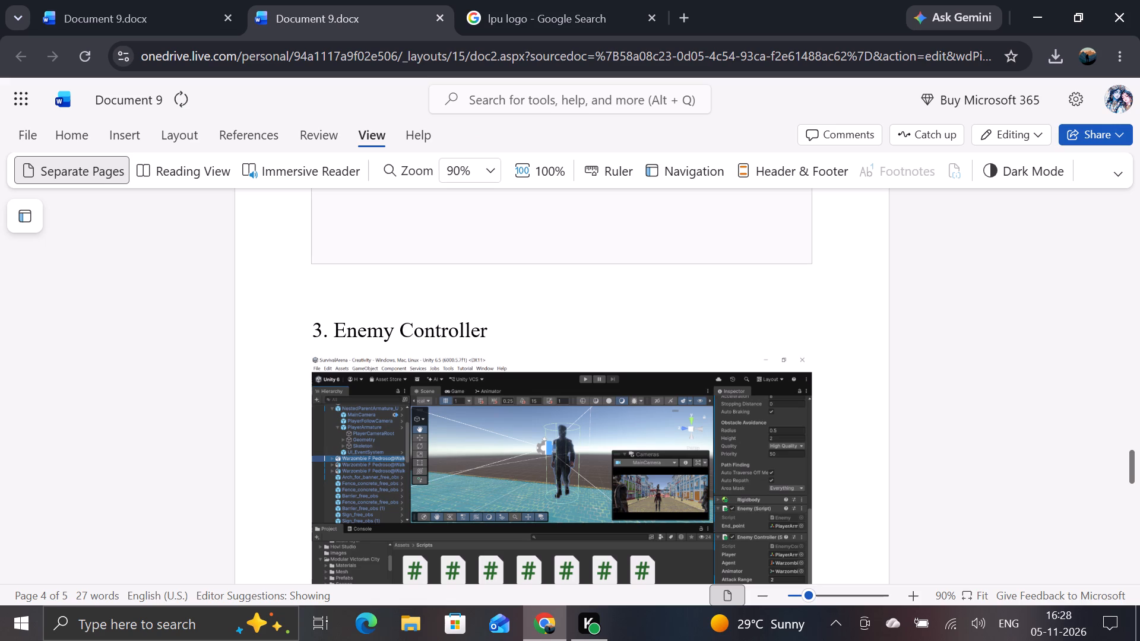
{"action": "key", "text": "BackSpace"}
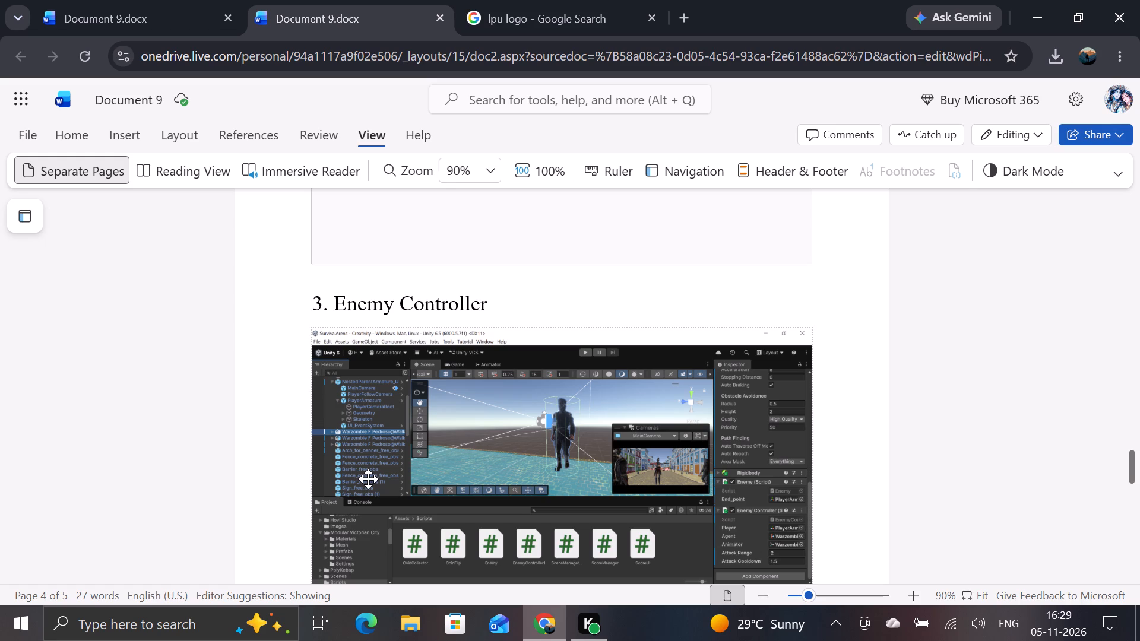
Examine the pages around the "3. Enemy Controller" heading, including the unloaded picture above it and the code screenshot preceding that picture.
{"action": "scroll", "coordinate": [368, 479], "scroll_direction": "down", "scroll_amount": 2}
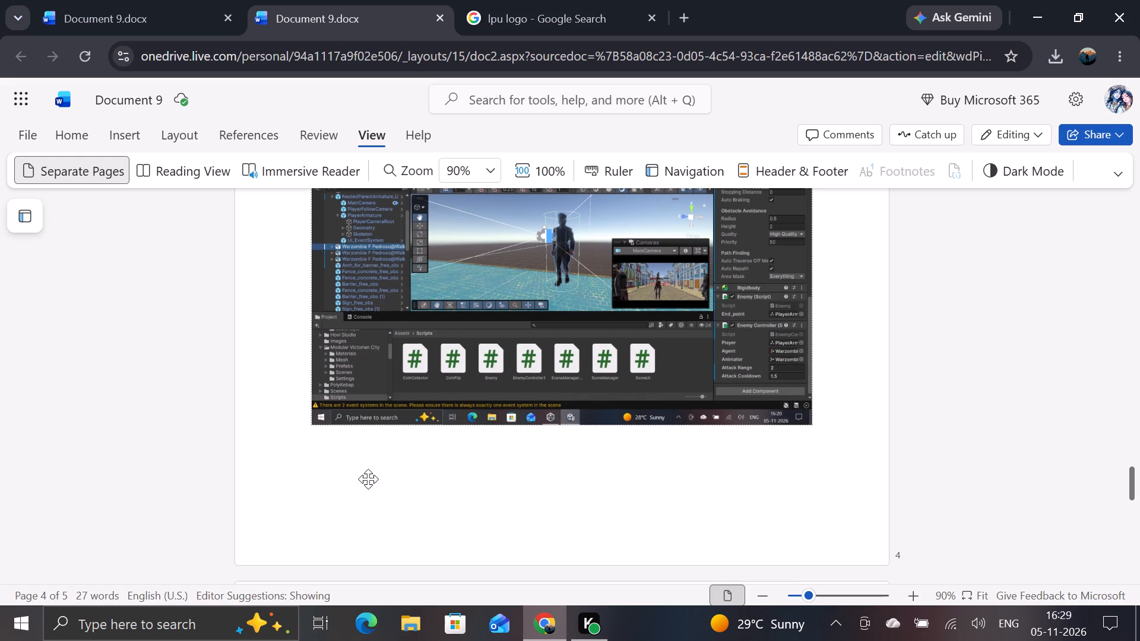
{"action": "scroll", "coordinate": [368, 479], "scroll_direction": "down", "scroll_amount": 3}
{"action": "scroll", "coordinate": [368, 479], "scroll_direction": "up", "scroll_amount": 2}
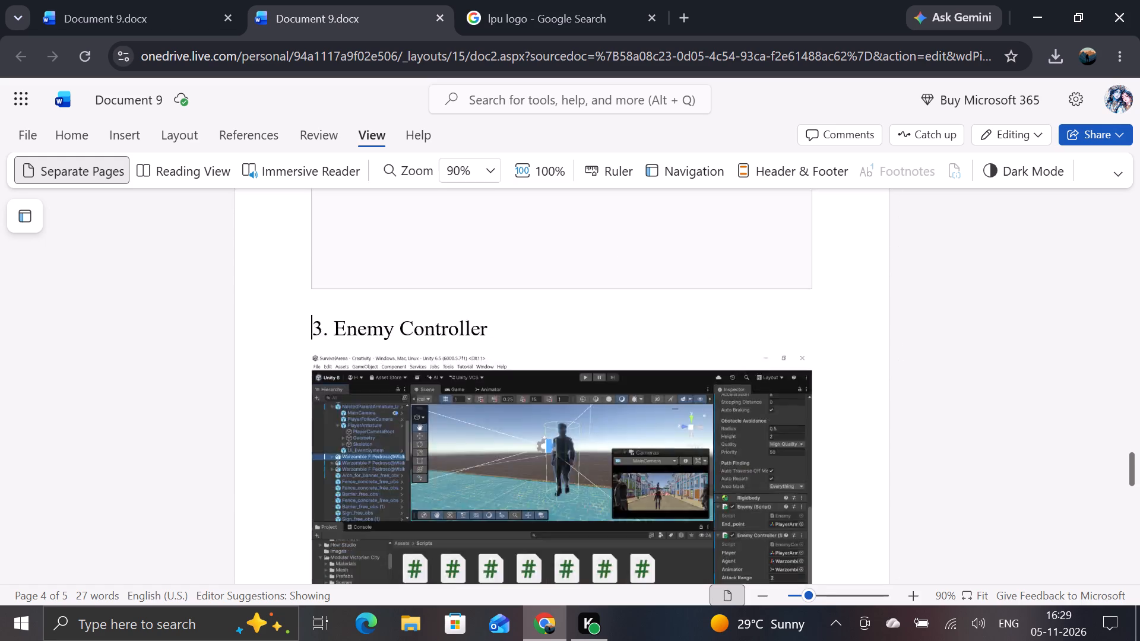
{"action": "scroll", "coordinate": [368, 479], "scroll_direction": "down", "scroll_amount": 1}
{"action": "scroll", "coordinate": [368, 479], "scroll_direction": "up", "scroll_amount": 1}
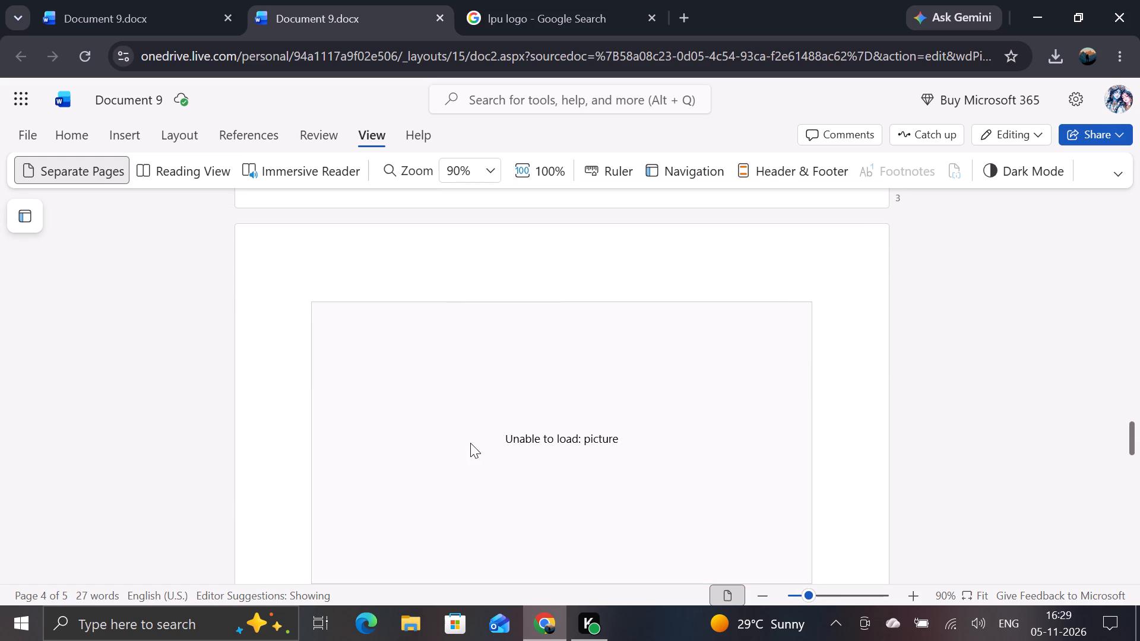
{"action": "left_click", "coordinate": [470, 443]}
{"action": "left_click", "coordinate": [553, 427]}
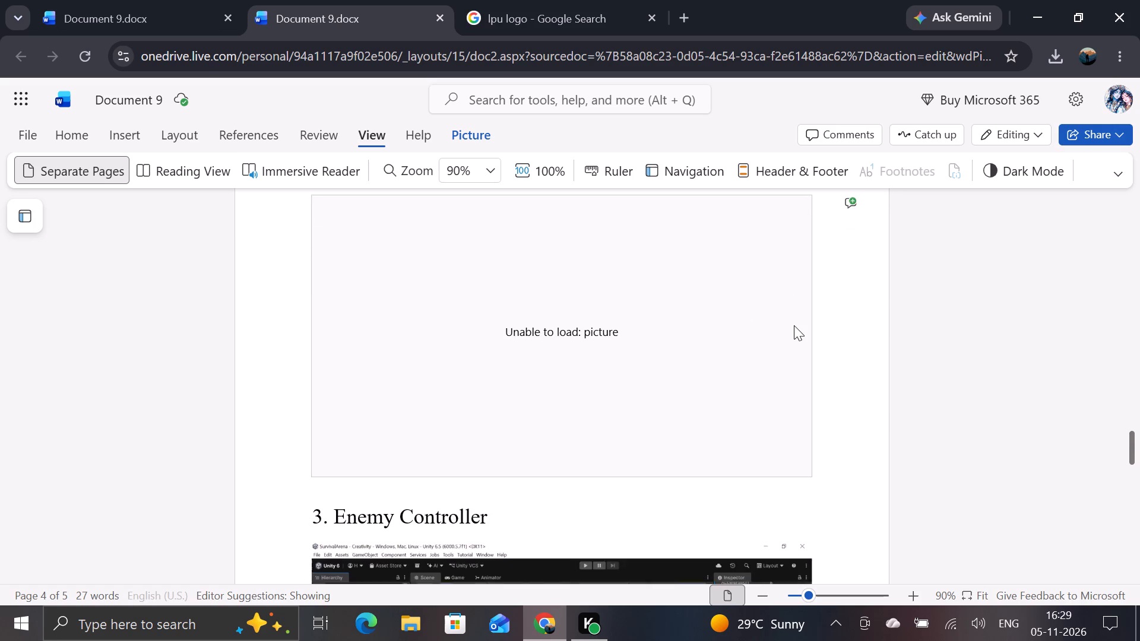
{"action": "scroll", "coordinate": [794, 325], "scroll_direction": "up", "scroll_amount": 4}
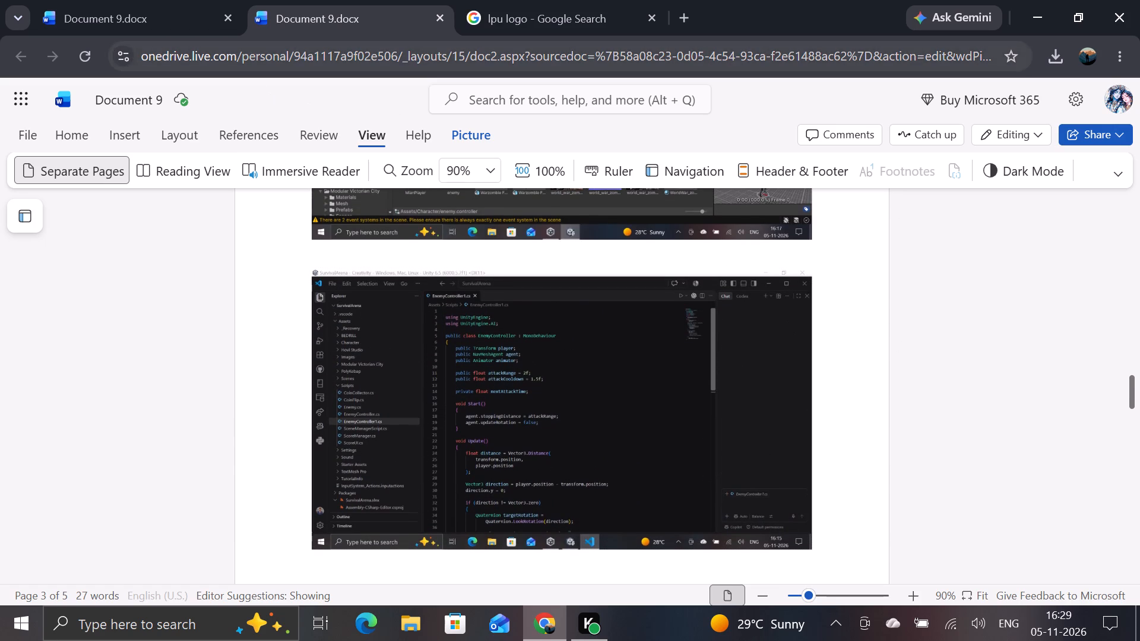
In the unsaved copy of Document 9, copy the second EnemyController code screenshot, the last picture before the Enemy Controller heading.
{"action": "left_click", "coordinate": [159, 0]}
{"action": "scroll", "coordinate": [349, 283], "scroll_direction": "up", "scroll_amount": 5}
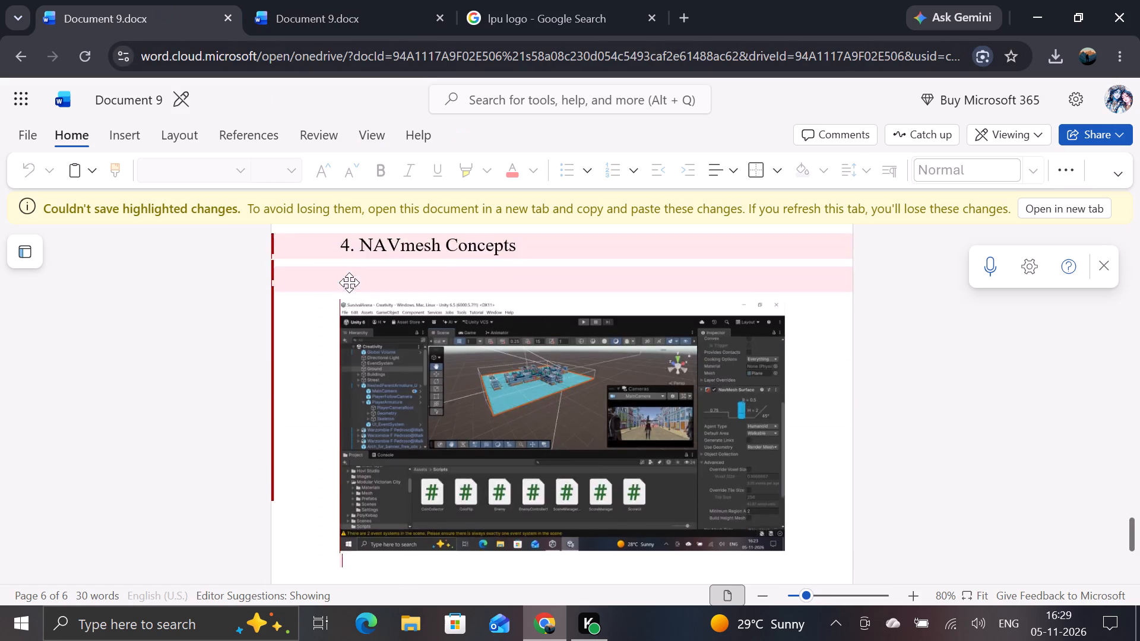
{"action": "scroll", "coordinate": [349, 283], "scroll_direction": "up", "scroll_amount": 5}
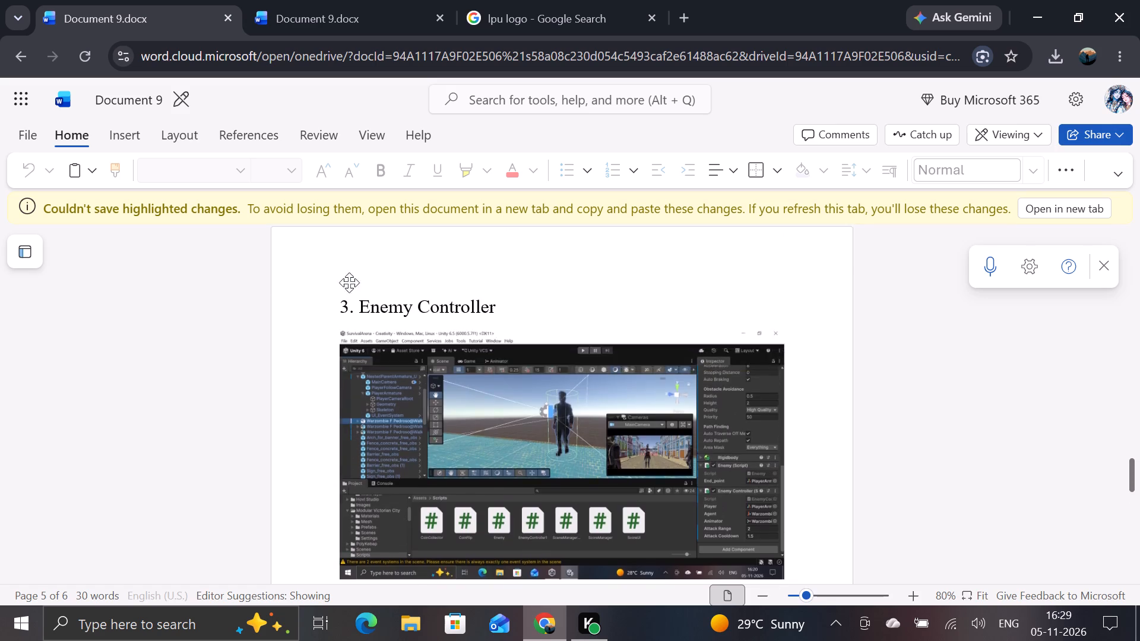
{"action": "scroll", "coordinate": [349, 283], "scroll_direction": "up", "scroll_amount": 7}
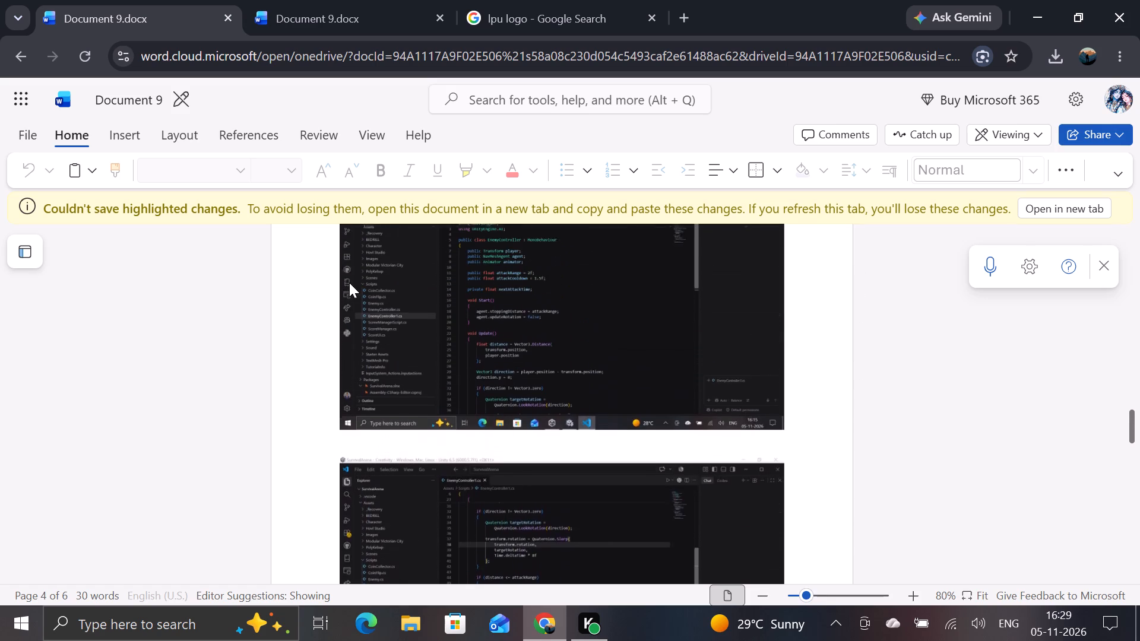
{"action": "scroll", "coordinate": [349, 283], "scroll_direction": "up", "scroll_amount": 1}
{"action": "scroll", "coordinate": [480, 428], "scroll_direction": "down", "scroll_amount": 2}
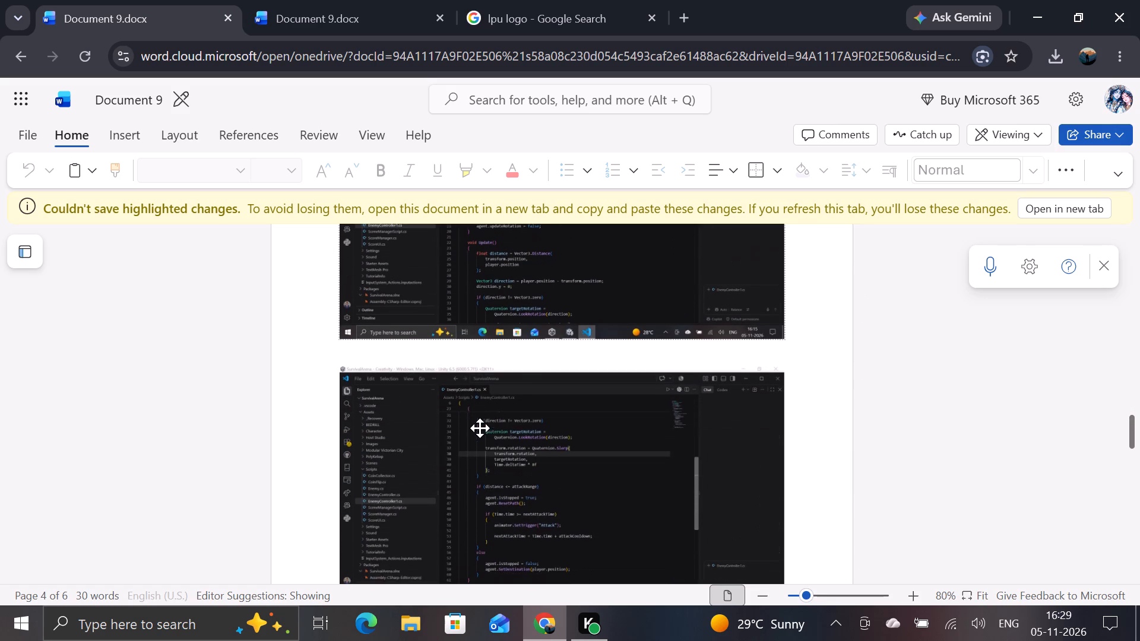
{"action": "left_click", "coordinate": [501, 459]}
{"action": "left_click", "coordinate": [531, 426]}
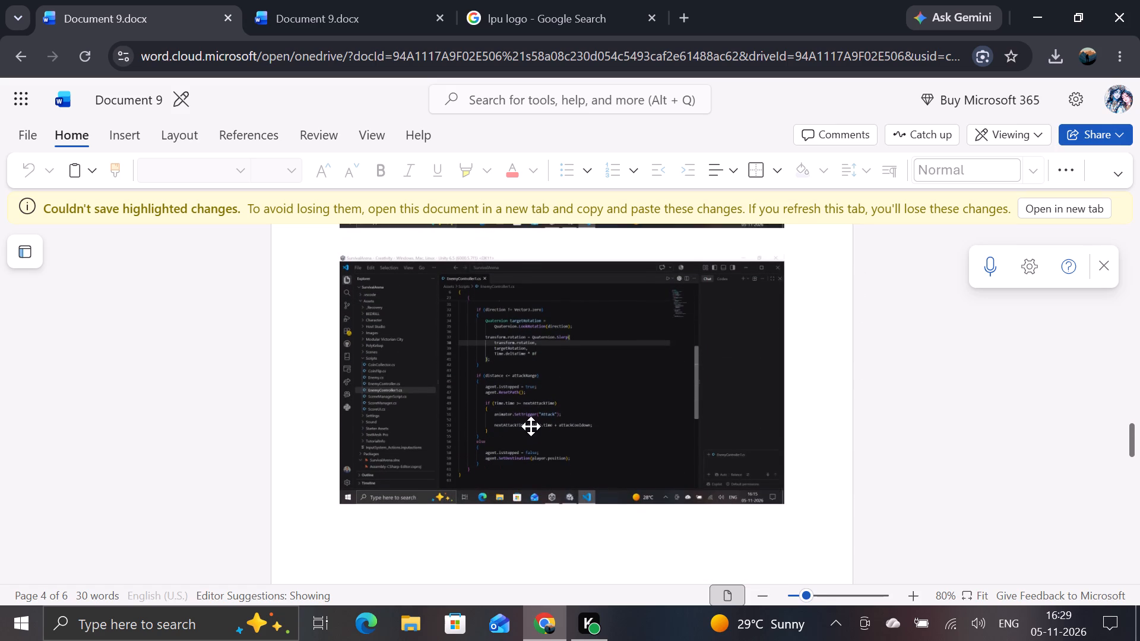
{"action": "double_click", "coordinate": [549, 421]}
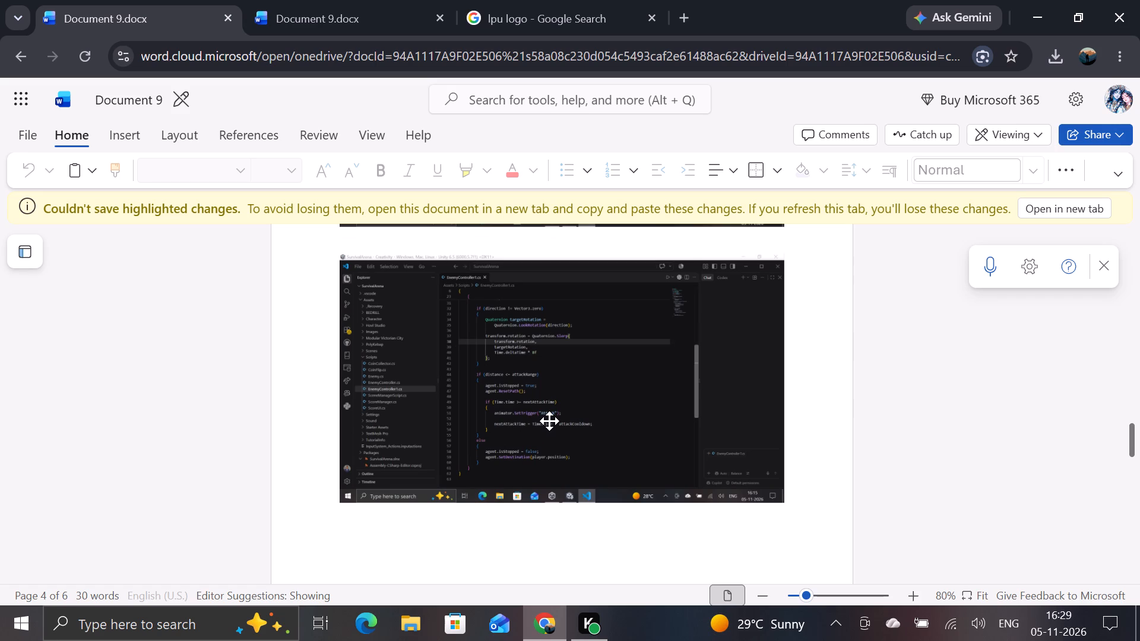
{"action": "left_click", "coordinate": [549, 421]}
{"action": "left_click_drag", "start_coordinate": [549, 421], "coordinate": [512, 427]}
{"action": "right_click", "coordinate": [512, 427]}
{"action": "left_click", "coordinate": [479, 407]}
{"action": "right_click", "coordinate": [479, 407]}
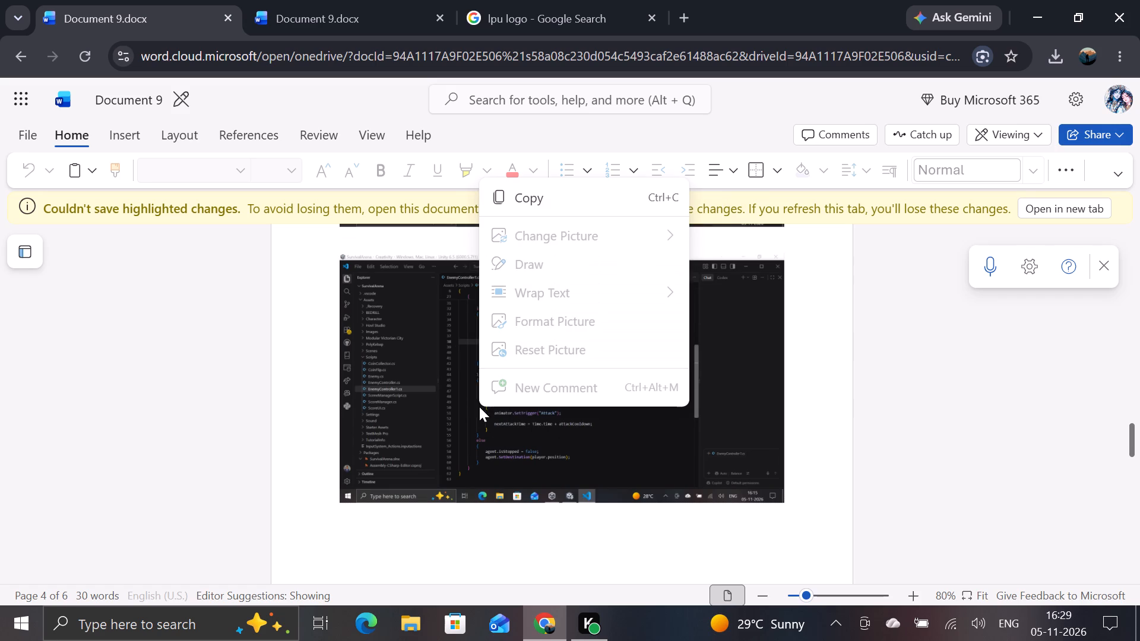
{"action": "left_click", "coordinate": [528, 208]}
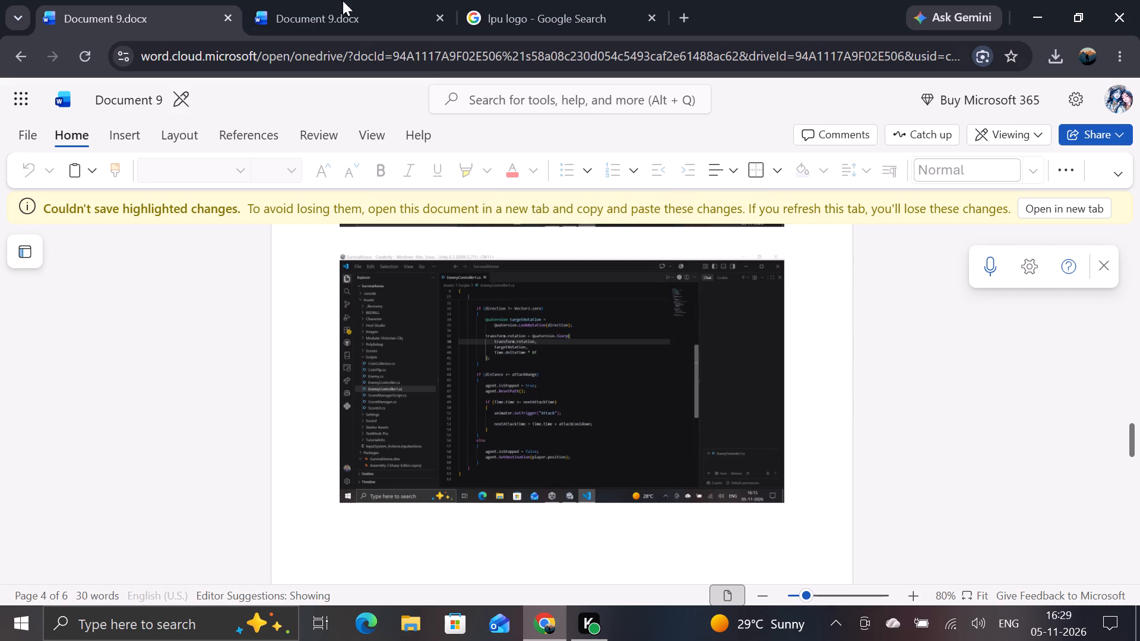
In the editable Document 9, replace the unloaded picture above the "3. Enemy Controller" heading with the copied code screenshot.
{"action": "left_click", "coordinate": [328, 0]}
{"action": "scroll", "coordinate": [568, 410], "scroll_direction": "down", "scroll_amount": 2}
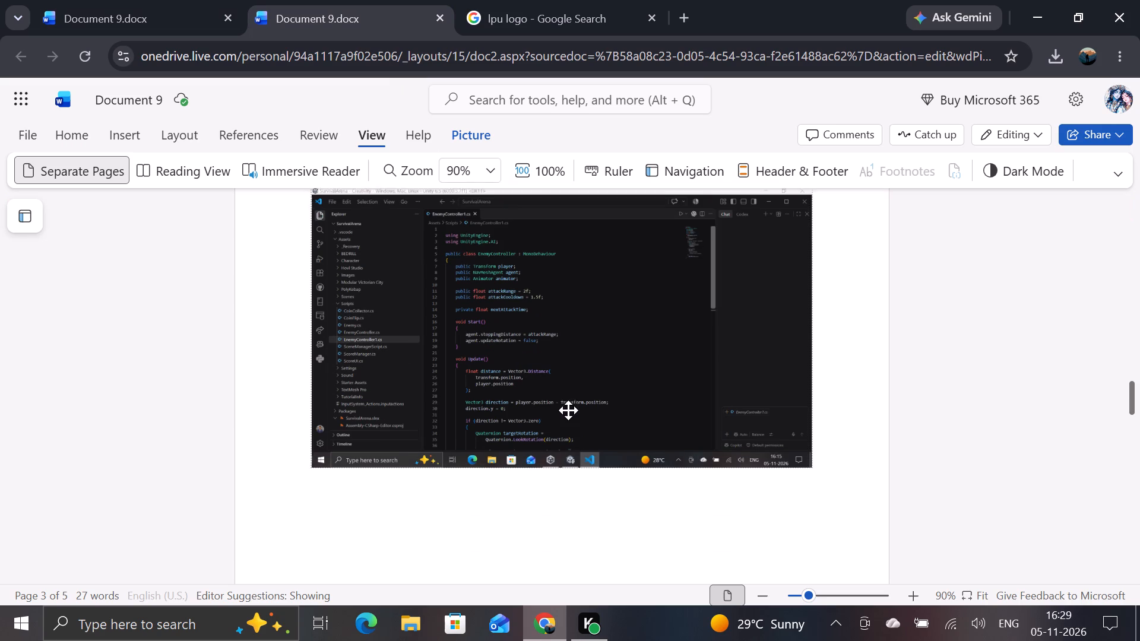
{"action": "scroll", "coordinate": [568, 410], "scroll_direction": "down", "scroll_amount": 1}
{"action": "scroll", "coordinate": [509, 512], "scroll_direction": "down", "scroll_amount": 2}
{"action": "left_click", "coordinate": [518, 497]}
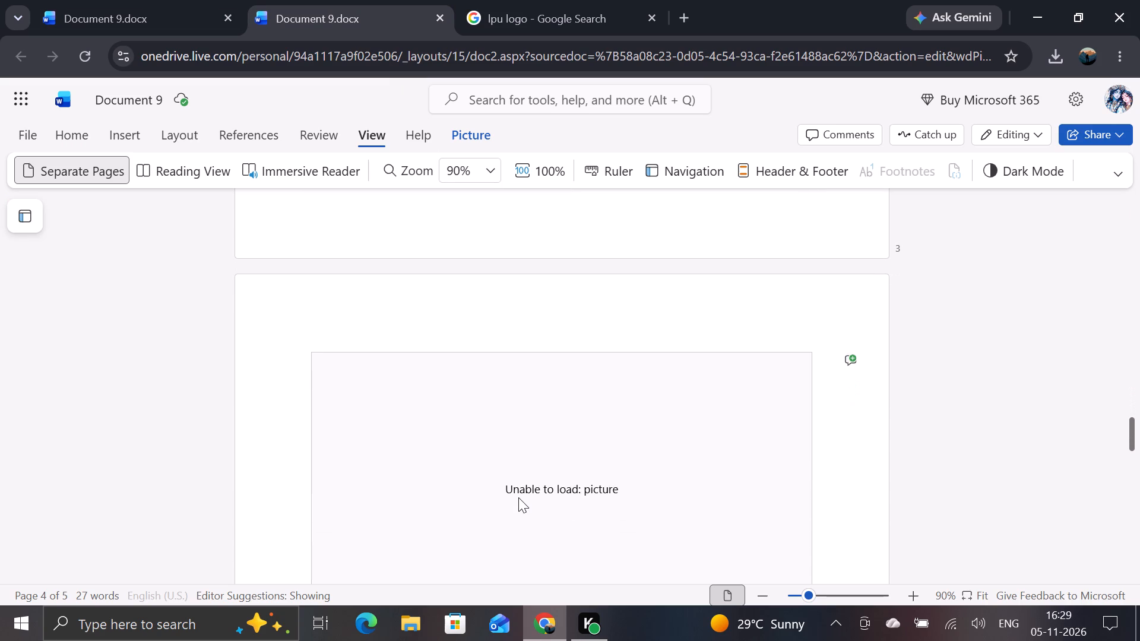
{"action": "left_click", "coordinate": [560, 477]}
{"action": "left_click_drag", "start_coordinate": [560, 477], "coordinate": [552, 500]}
{"action": "scroll", "coordinate": [552, 500], "scroll_direction": "down", "scroll_amount": 2}
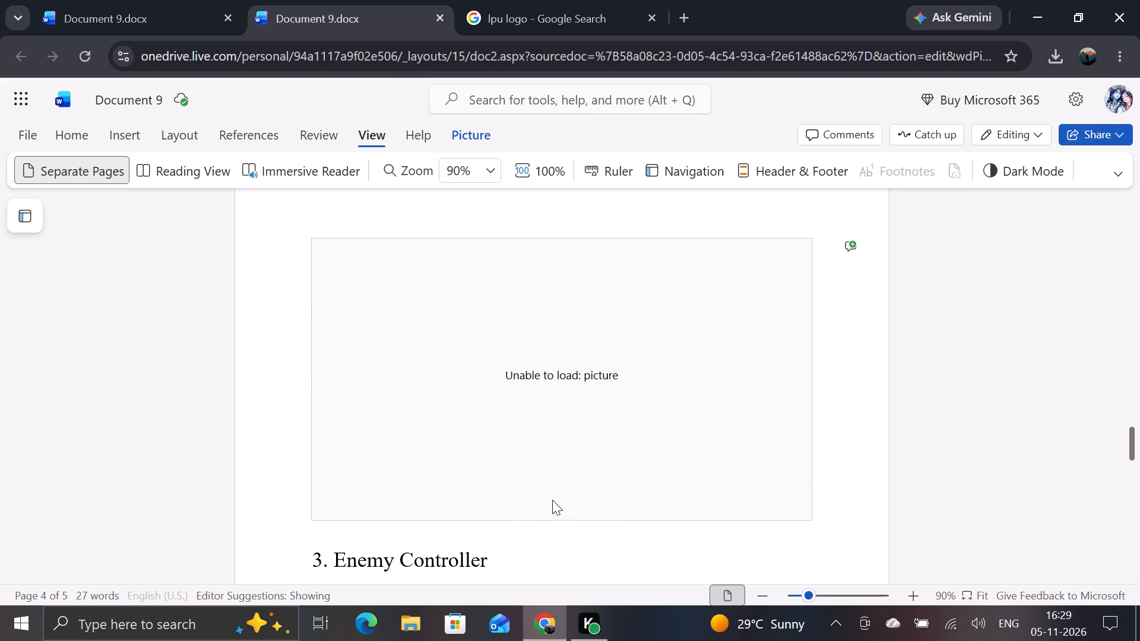
{"action": "left_click", "coordinate": [520, 450]}
{"action": "right_click", "coordinate": [520, 450]}
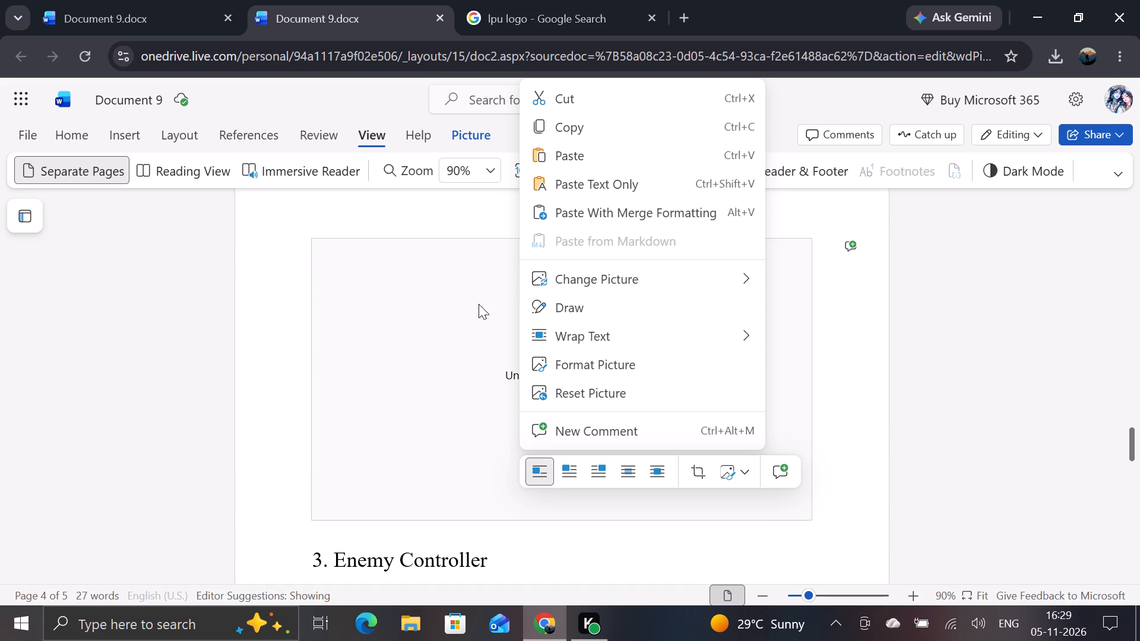
{"action": "key", "text": "Delete"}
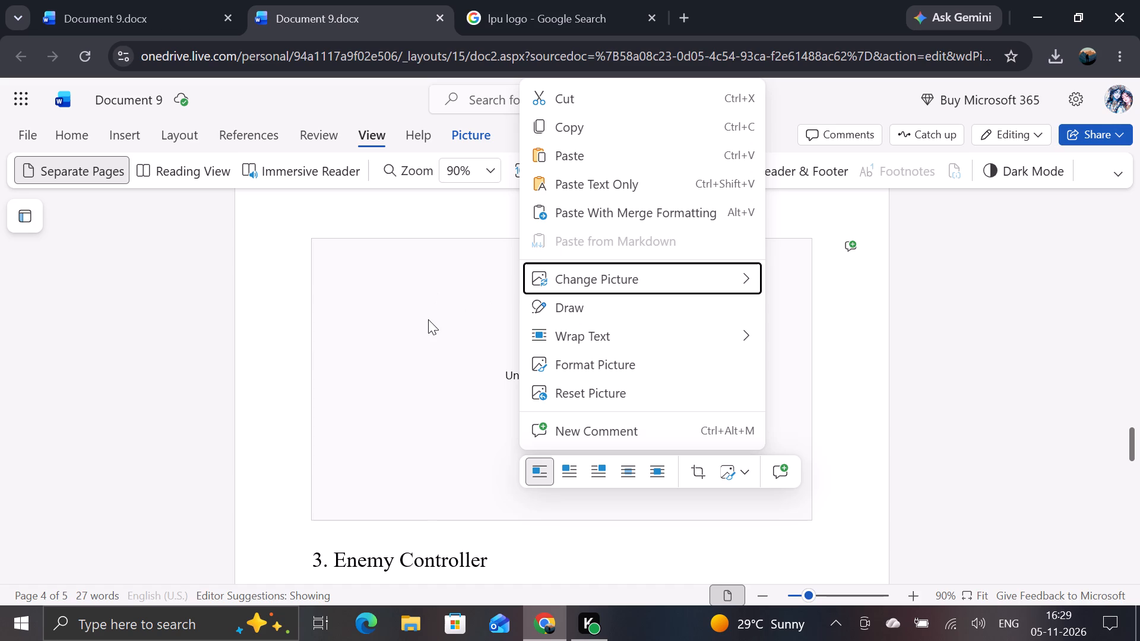
{"action": "left_click", "coordinate": [428, 319]}
{"action": "left_click", "coordinate": [428, 319]}
{"action": "key", "text": "Delete"}
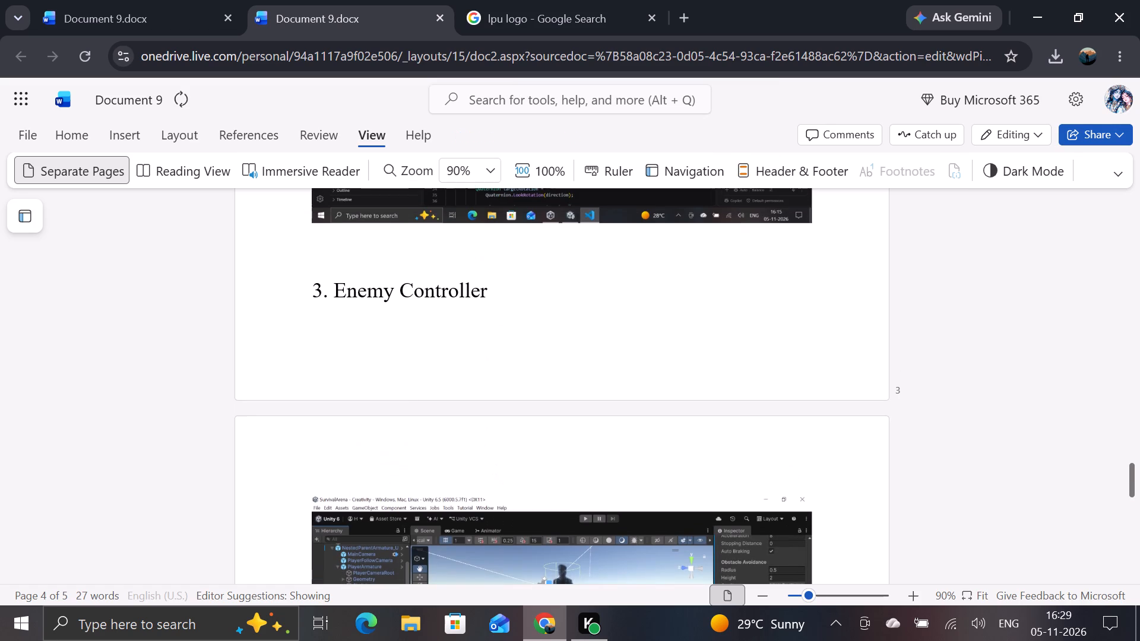
{"action": "key", "text": "ctrl+v"}
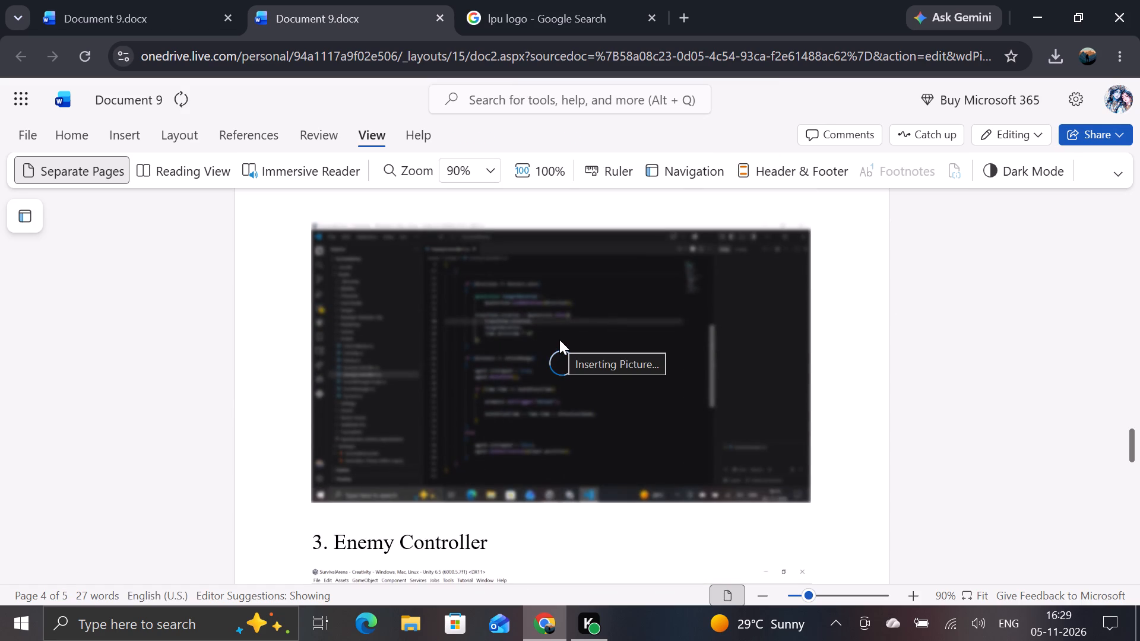
Check the replaced code screenshot and the page layout from the Combat Animation pictures through to the end of the document.
{"action": "scroll", "coordinate": [559, 339], "scroll_direction": "up", "scroll_amount": 1}
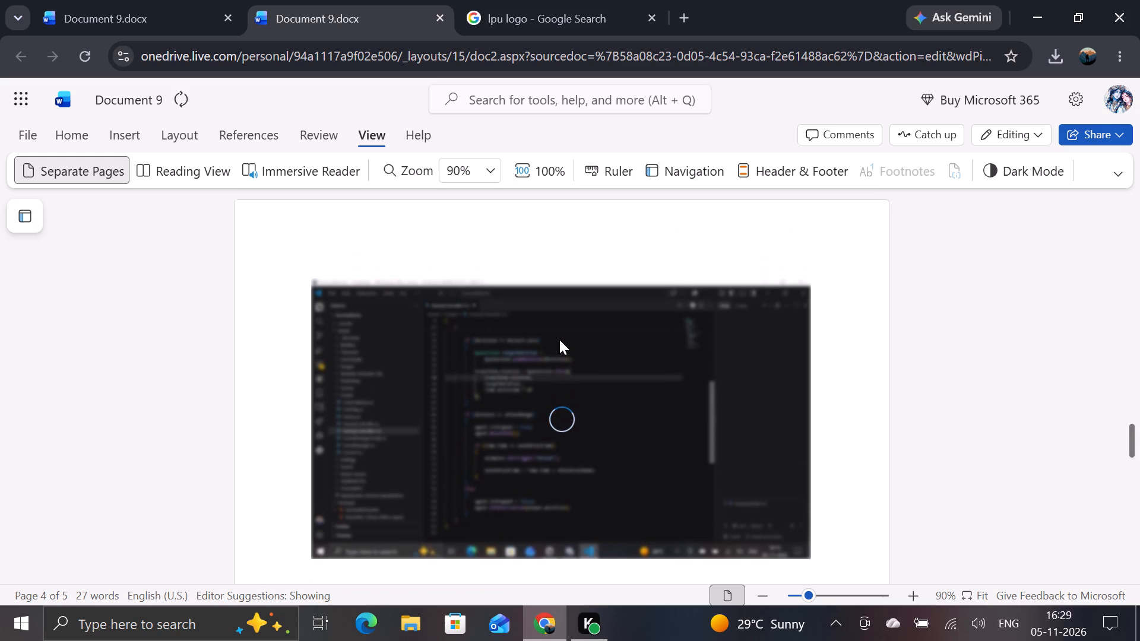
{"action": "scroll", "coordinate": [559, 339], "scroll_direction": "up", "scroll_amount": 1}
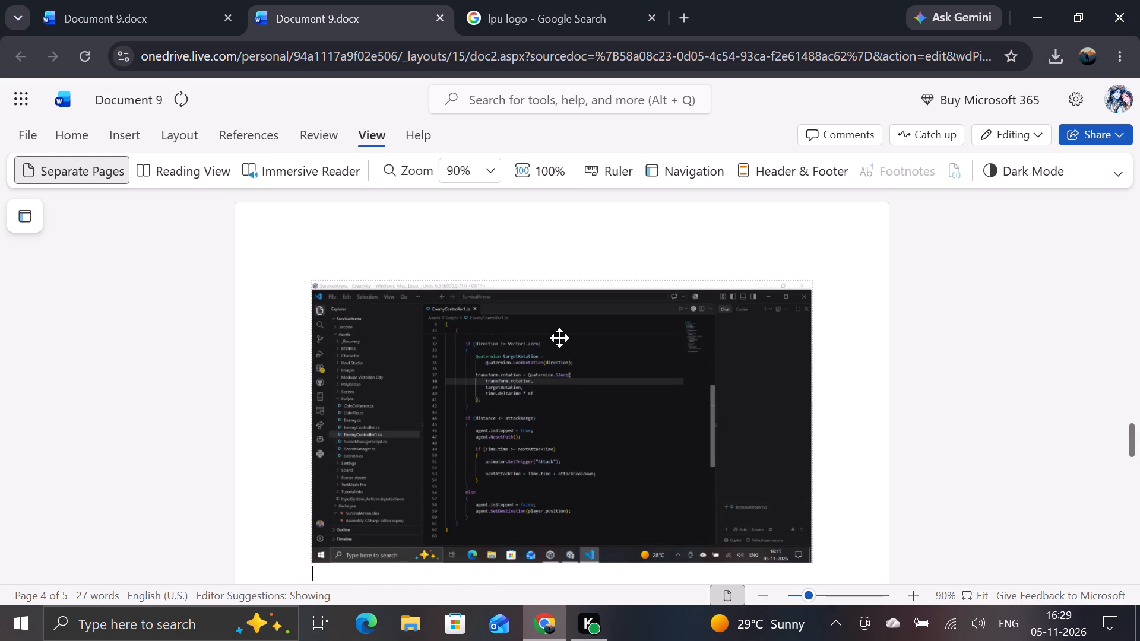
{"action": "scroll", "coordinate": [559, 338], "scroll_direction": "up", "scroll_amount": 5}
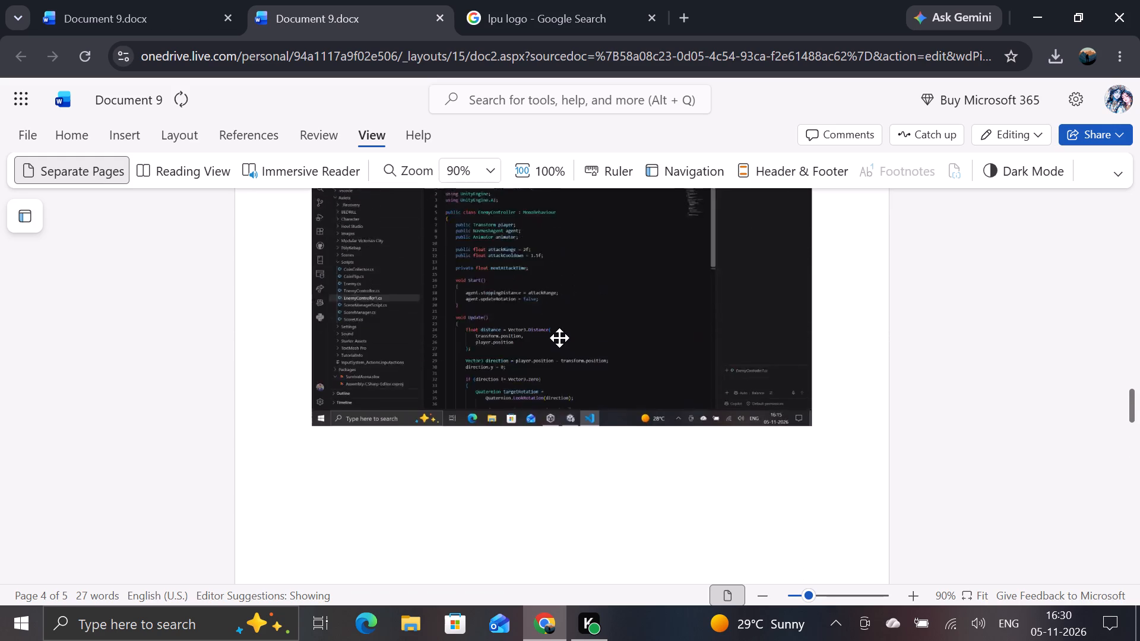
{"action": "scroll", "coordinate": [559, 338], "scroll_direction": "up", "scroll_amount": 3}
{"action": "scroll", "coordinate": [559, 338], "scroll_direction": "down", "scroll_amount": 4}
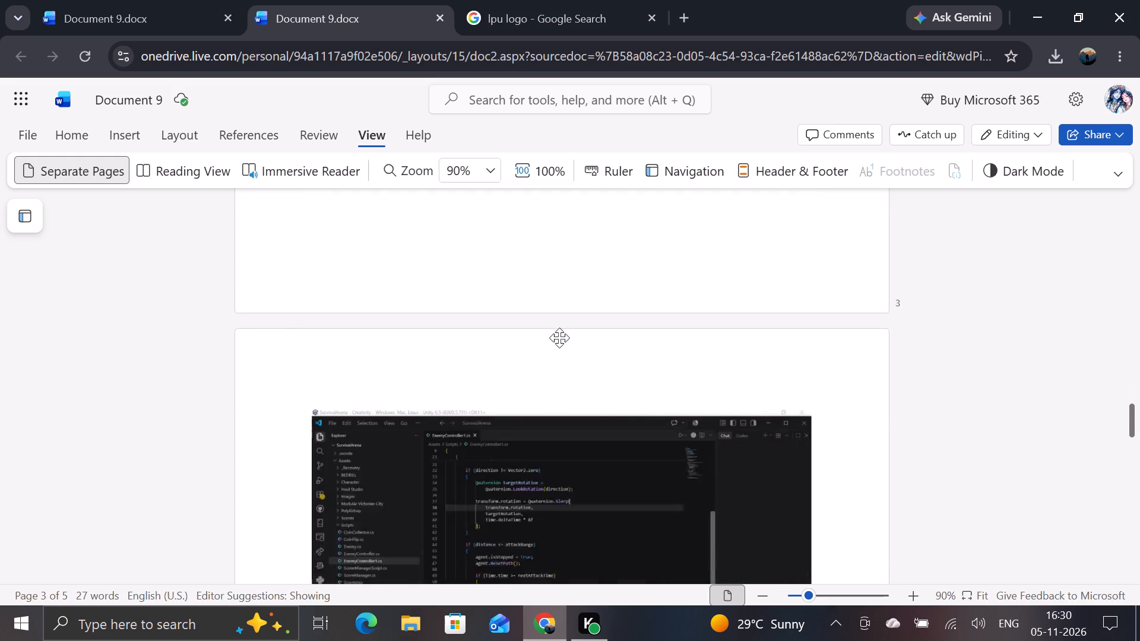
{"action": "scroll", "coordinate": [559, 338], "scroll_direction": "down", "scroll_amount": 2}
{"action": "scroll", "coordinate": [559, 338], "scroll_direction": "up", "scroll_amount": 1}
{"action": "scroll", "coordinate": [559, 338], "scroll_direction": "down", "scroll_amount": 2}
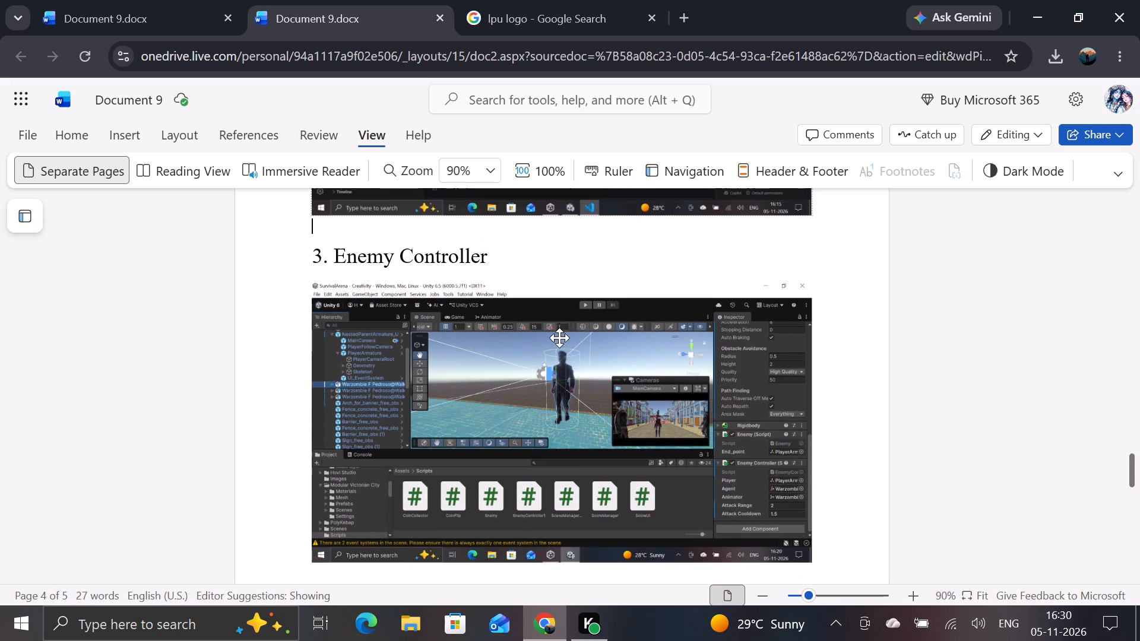
{"action": "scroll", "coordinate": [559, 338], "scroll_direction": "down", "scroll_amount": 1}
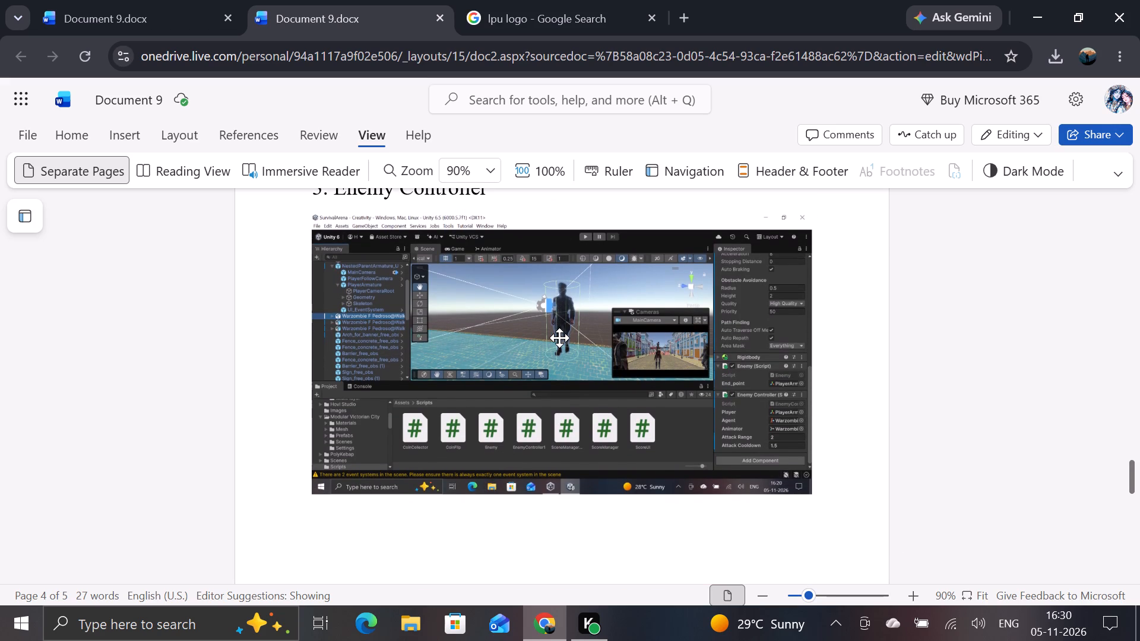
{"action": "scroll", "coordinate": [559, 338], "scroll_direction": "down", "scroll_amount": 6}
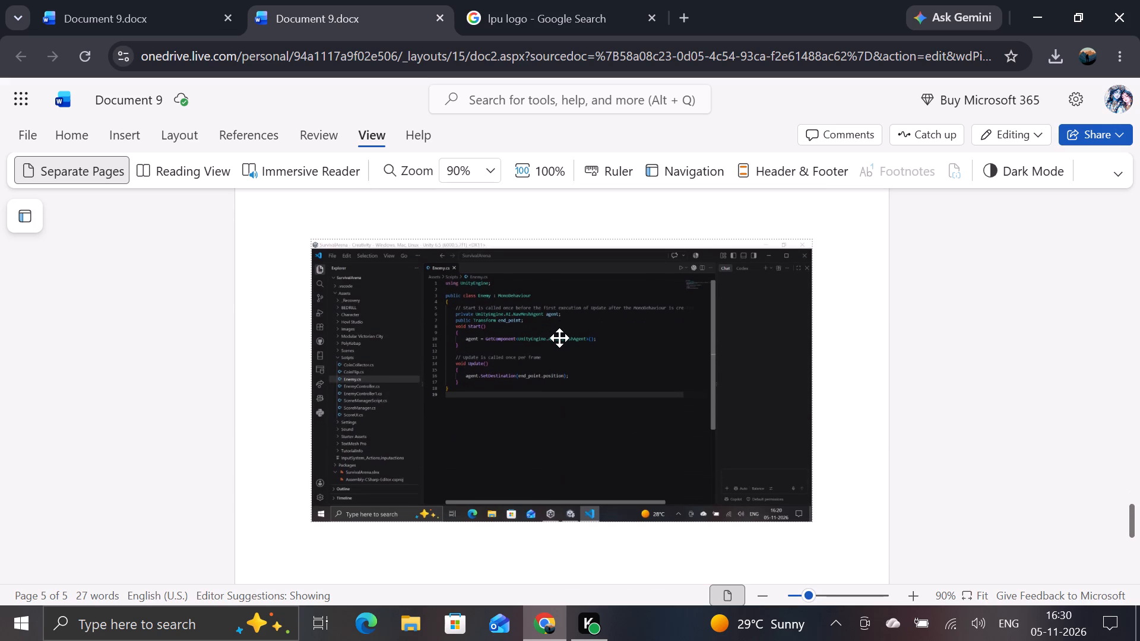
{"action": "scroll", "coordinate": [559, 338], "scroll_direction": "down", "scroll_amount": 6}
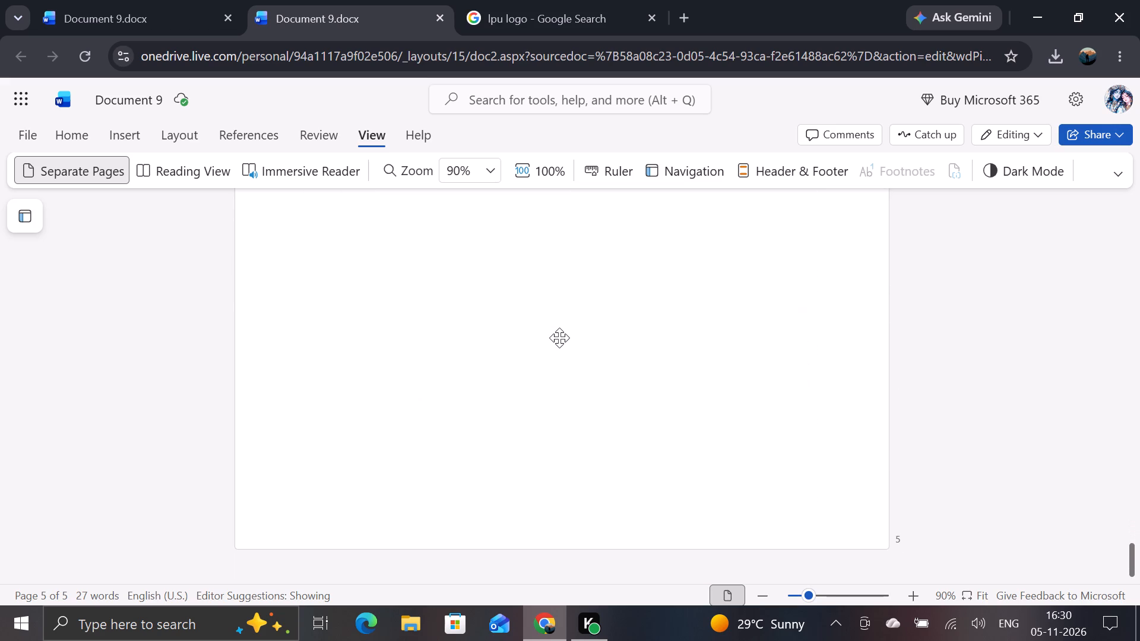
In the unsaved copy of Document 9, find the "4. NAVmesh Concepts" section and select its heading text for reference.
{"action": "left_click", "coordinate": [178, 2]}
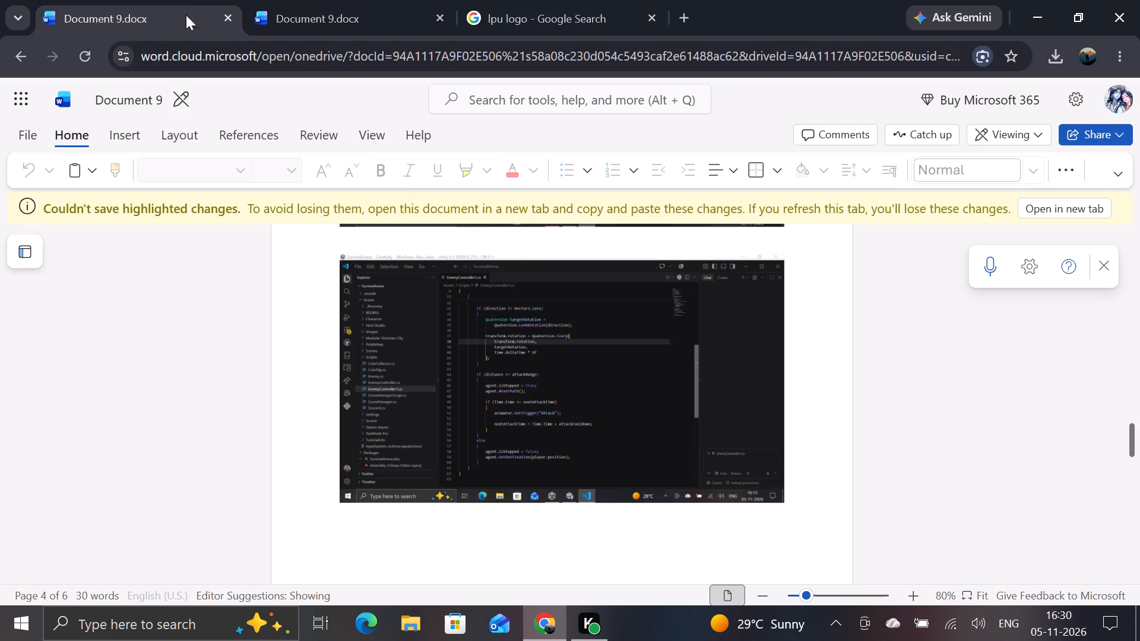
{"action": "scroll", "coordinate": [448, 233], "scroll_direction": "up", "scroll_amount": 9}
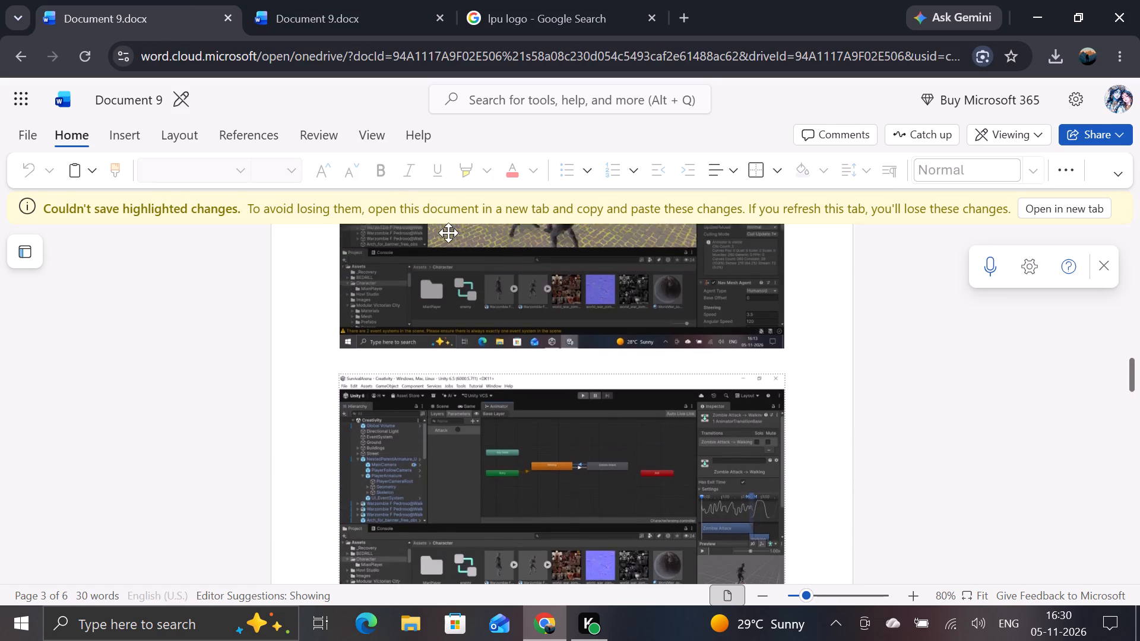
{"action": "scroll", "coordinate": [448, 233], "scroll_direction": "down", "scroll_amount": 4}
{"action": "scroll", "coordinate": [474, 339], "scroll_direction": "down", "scroll_amount": 2}
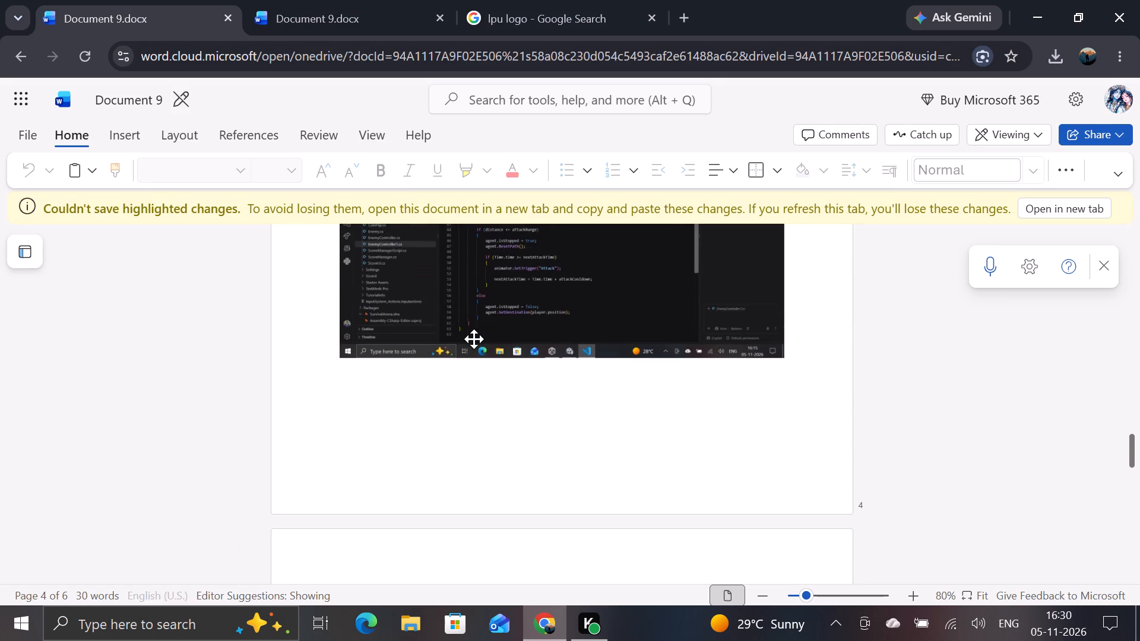
{"action": "scroll", "coordinate": [474, 339], "scroll_direction": "down", "scroll_amount": 6}
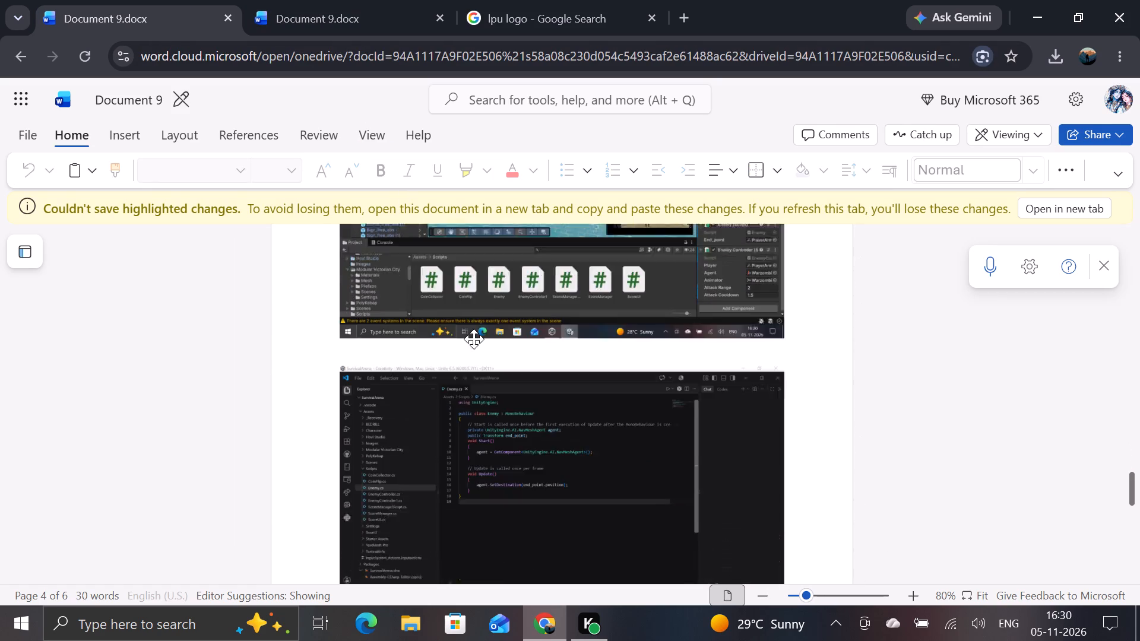
{"action": "scroll", "coordinate": [474, 339], "scroll_direction": "down", "scroll_amount": 4}
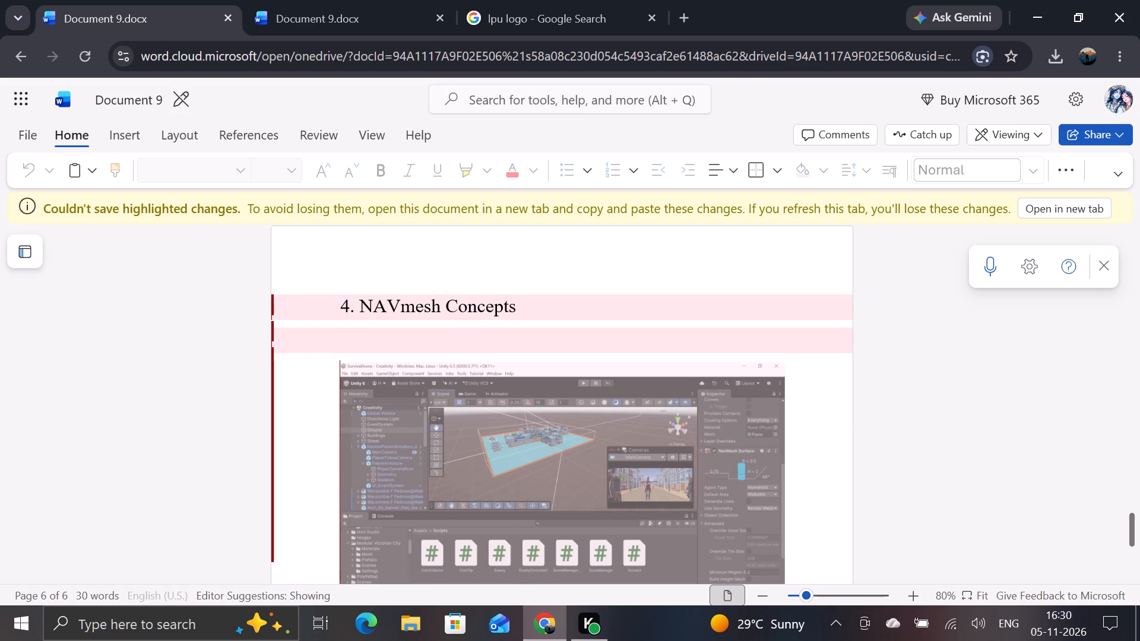
{"action": "left_click", "coordinate": [521, 306]}
{"action": "left_click_drag", "start_coordinate": [521, 306], "coordinate": [337, 309]}
{"action": "left_click_drag", "start_coordinate": [337, 309], "coordinate": [352, 307]}
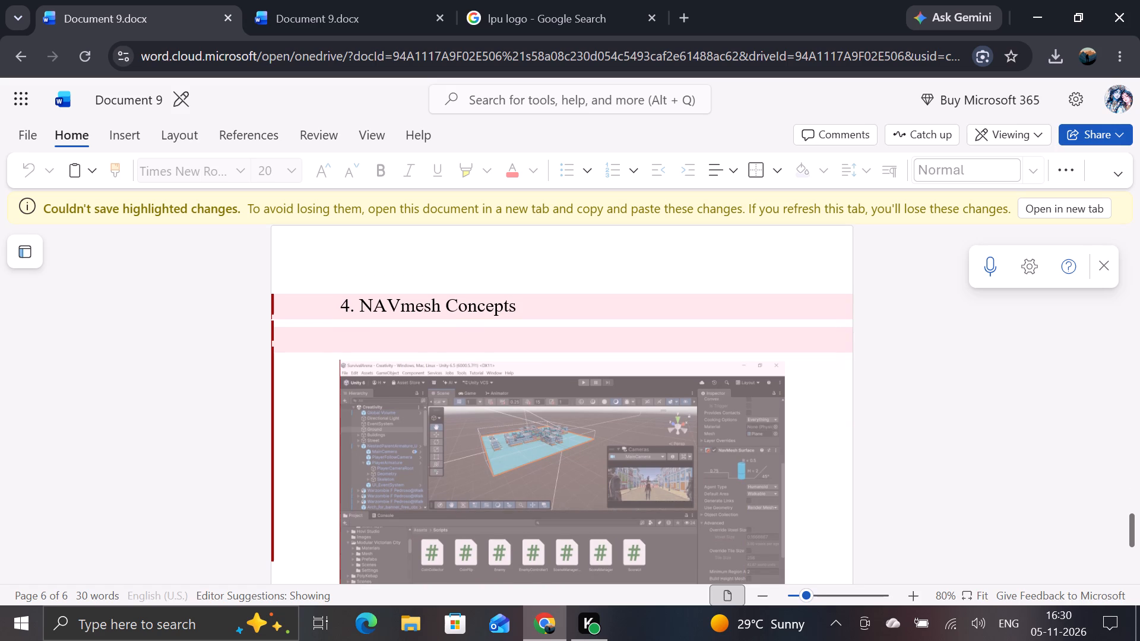
{"action": "left_click_drag", "start_coordinate": [352, 307], "coordinate": [520, 302]}
{"action": "left_click_drag", "start_coordinate": [520, 302], "coordinate": [471, 302]}
{"action": "left_click_drag", "start_coordinate": [471, 302], "coordinate": [340, 304]}
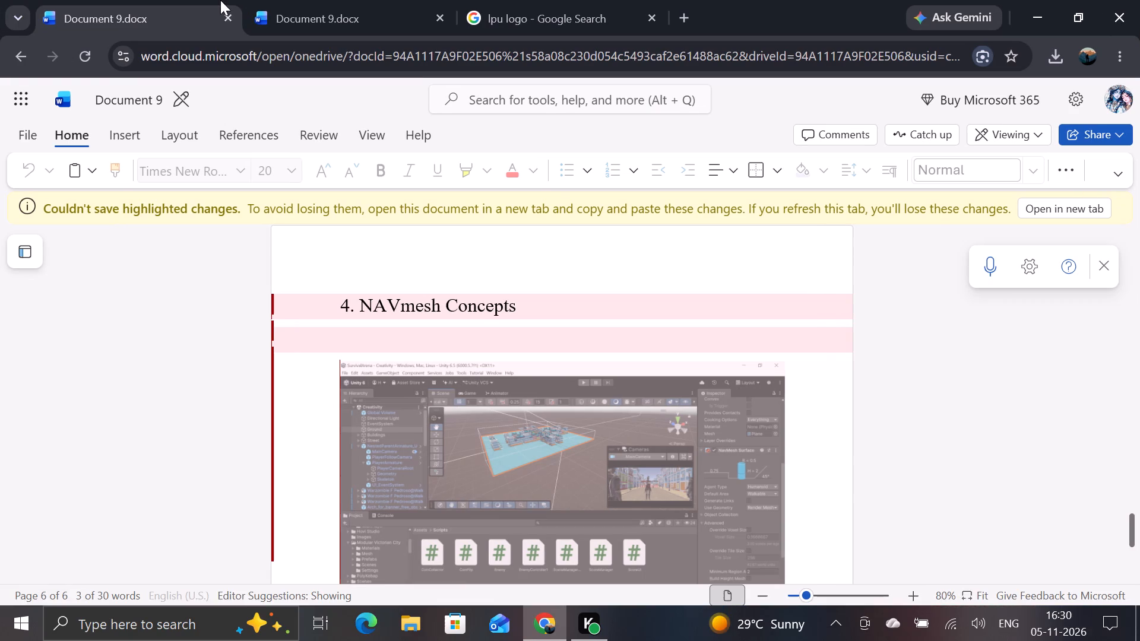
In the editable Document 9, add the line "4. NAVmesh Concept" below the final Enemy.cs code screenshot.
{"action": "left_click", "coordinate": [349, 1]}
{"action": "scroll", "coordinate": [403, 267], "scroll_direction": "up", "scroll_amount": 3}
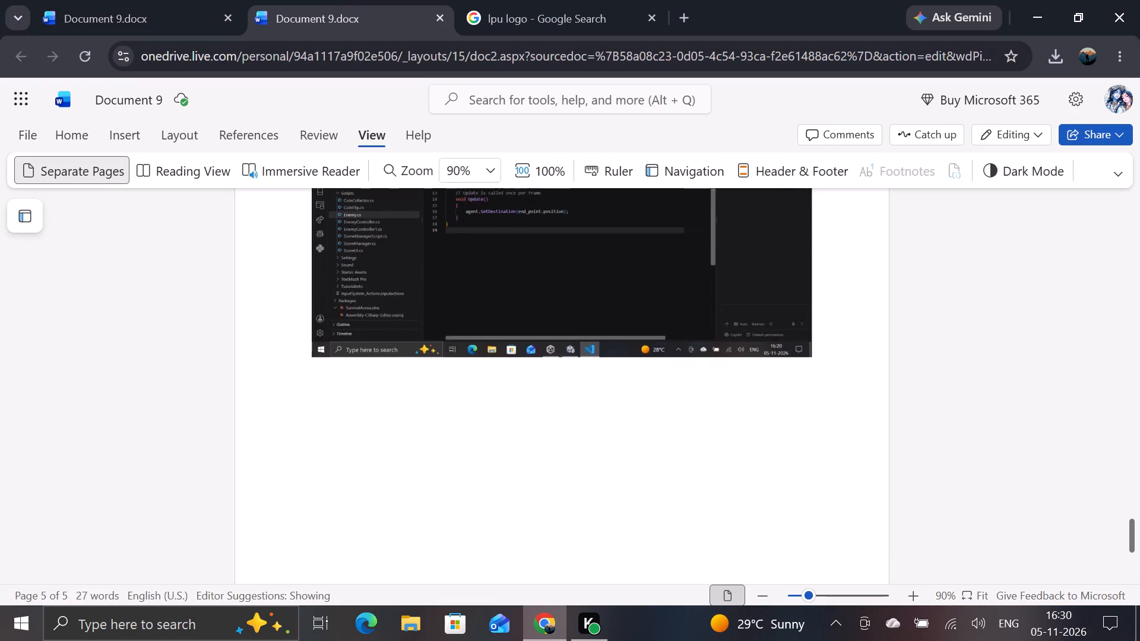
{"action": "scroll", "coordinate": [403, 267], "scroll_direction": "up", "scroll_amount": 6}
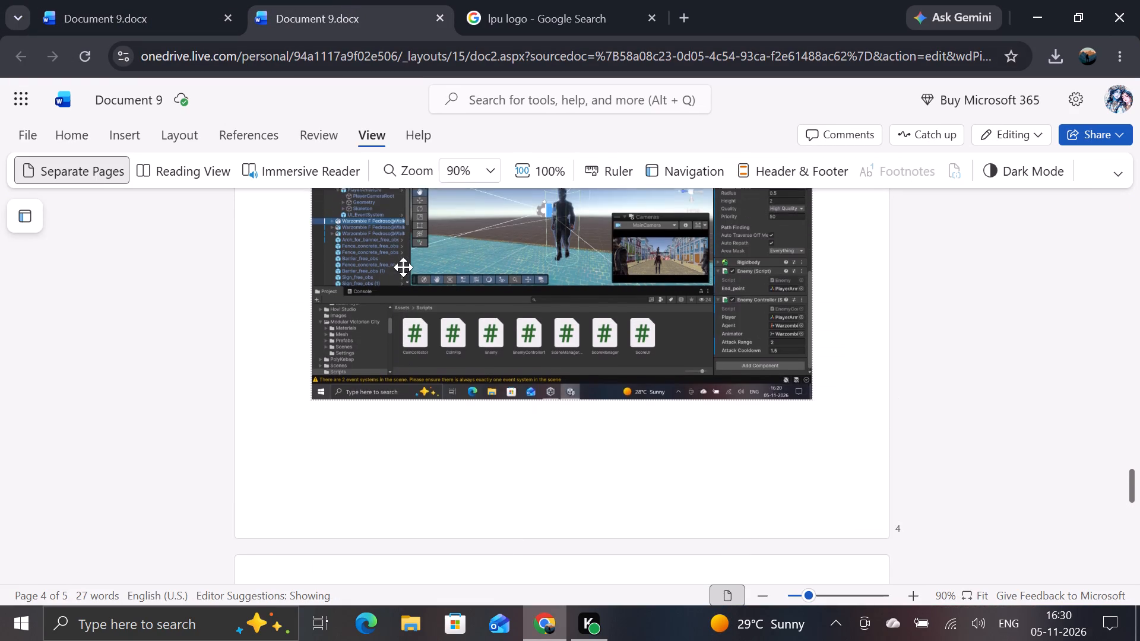
{"action": "scroll", "coordinate": [403, 267], "scroll_direction": "down", "scroll_amount": 1}
{"action": "left_click", "coordinate": [837, 391]}
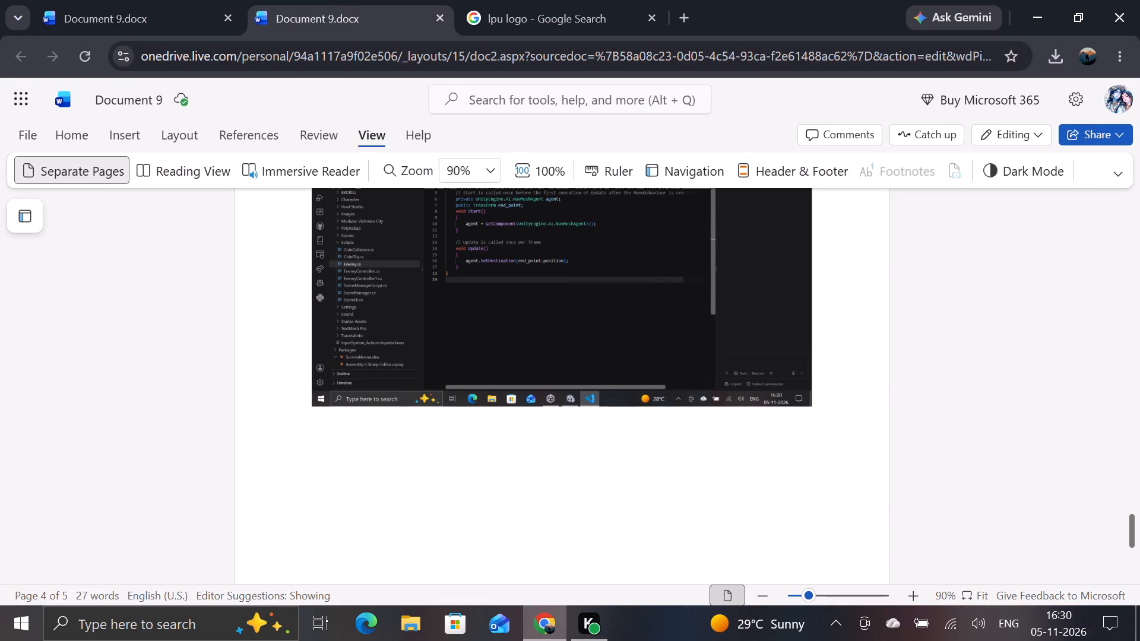
{"action": "key", "text": "Return"}
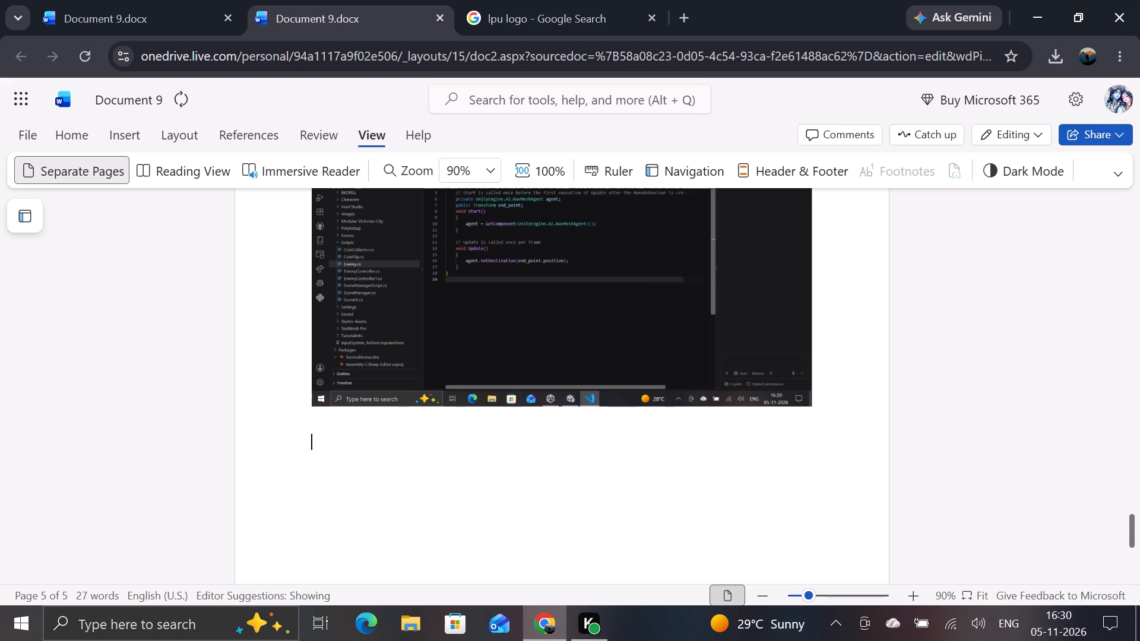
{"action": "key", "text": "4"}
{"action": "key", "text": "period"}
{"action": "key", "text": "space"}
{"action": "type", "text": "NAv"}
{"action": "key", "text": "BackSpace"}
{"action": "key", "text": "shift+v"}
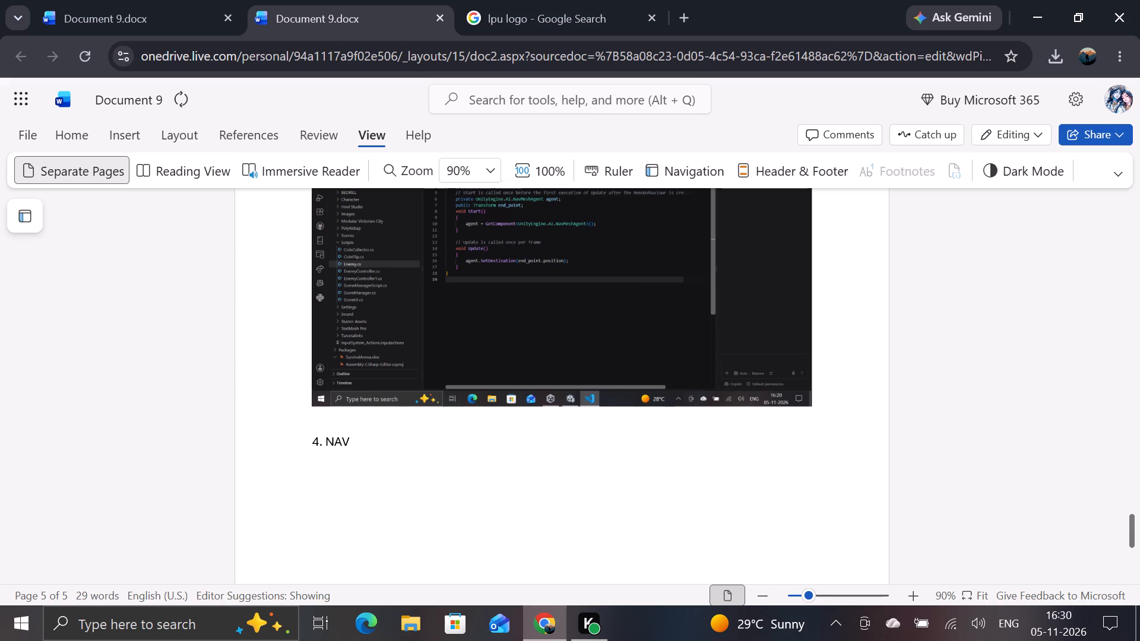
{"action": "type", "text": "mes"}
{"action": "type", "text": "h"}
{"action": "key", "text": "space"}
{"action": "type", "text": "Con"}
{"action": "type", "text": "cept"}
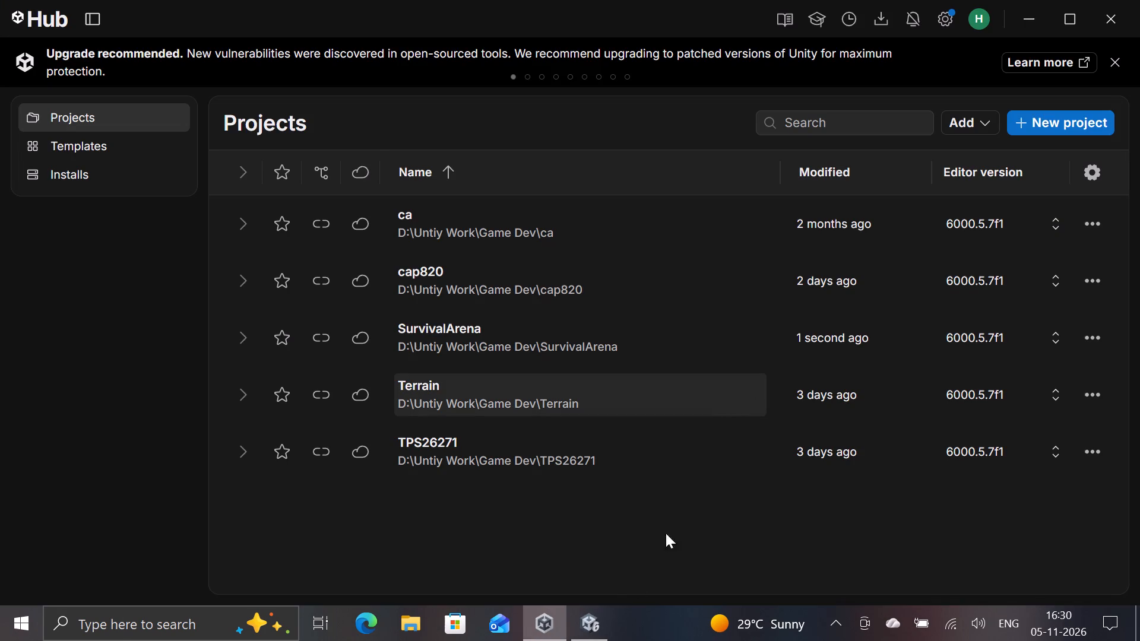
Replace that heading line with the text "4. NAVmesh concepts" copied from the assignment question PDF in Edge.
{"action": "left_click", "coordinate": [601, 612]}
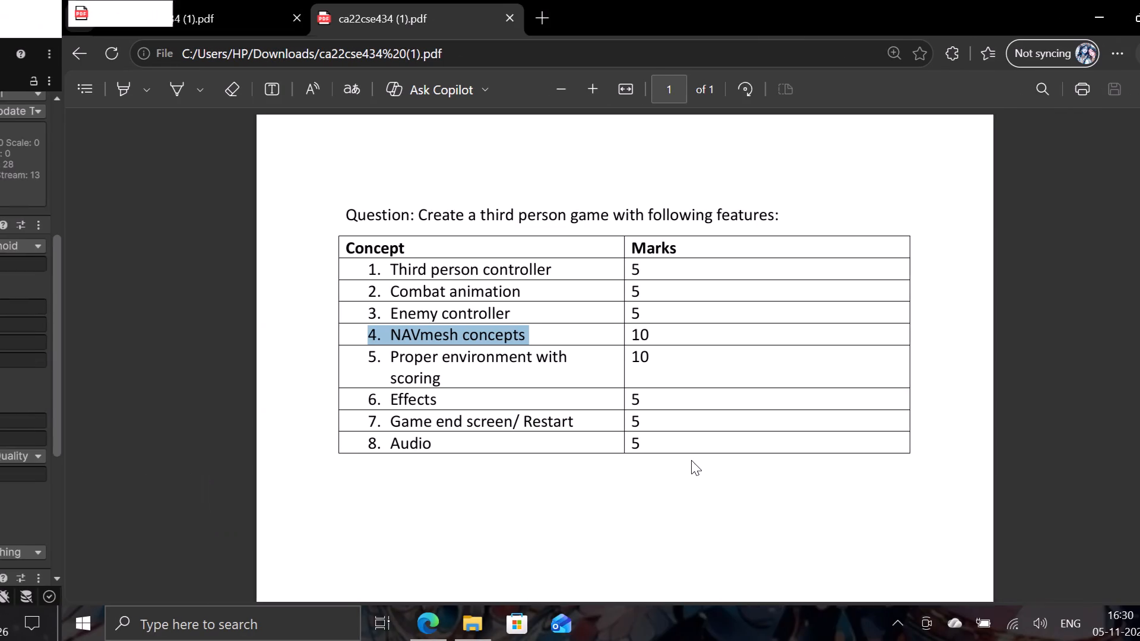
{"action": "key", "text": "ctrl+c"}
{"action": "key", "text": "ctrl+c"}
{"action": "key", "text": "ctrl+c"}
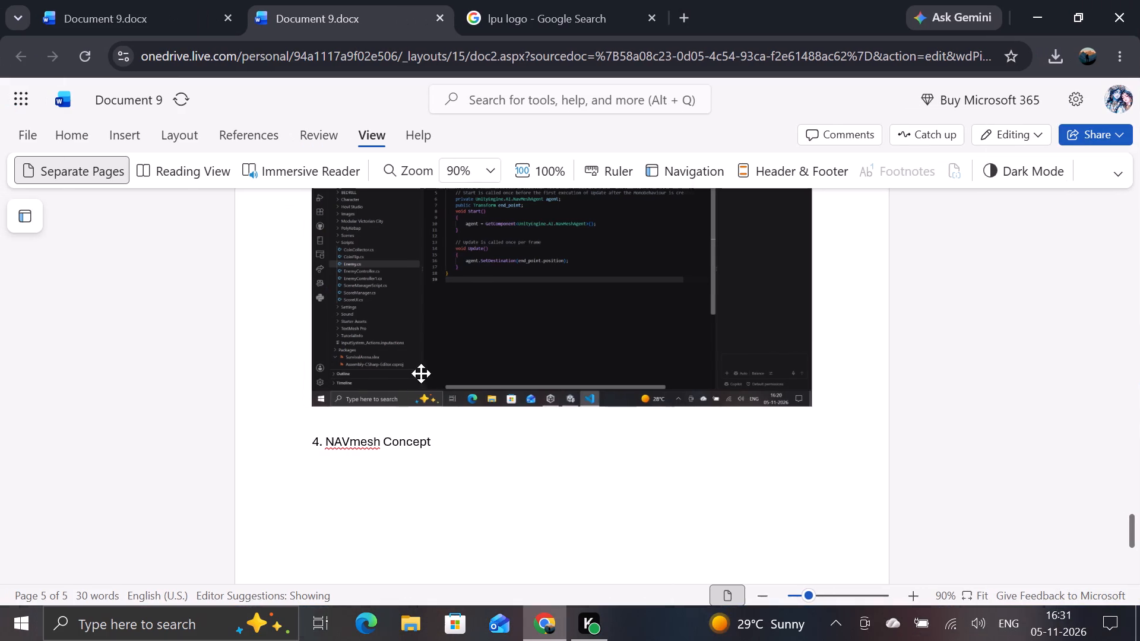
{"action": "left_click_drag", "start_coordinate": [448, 445], "coordinate": [302, 452]}
{"action": "key", "text": "ctrl+v"}
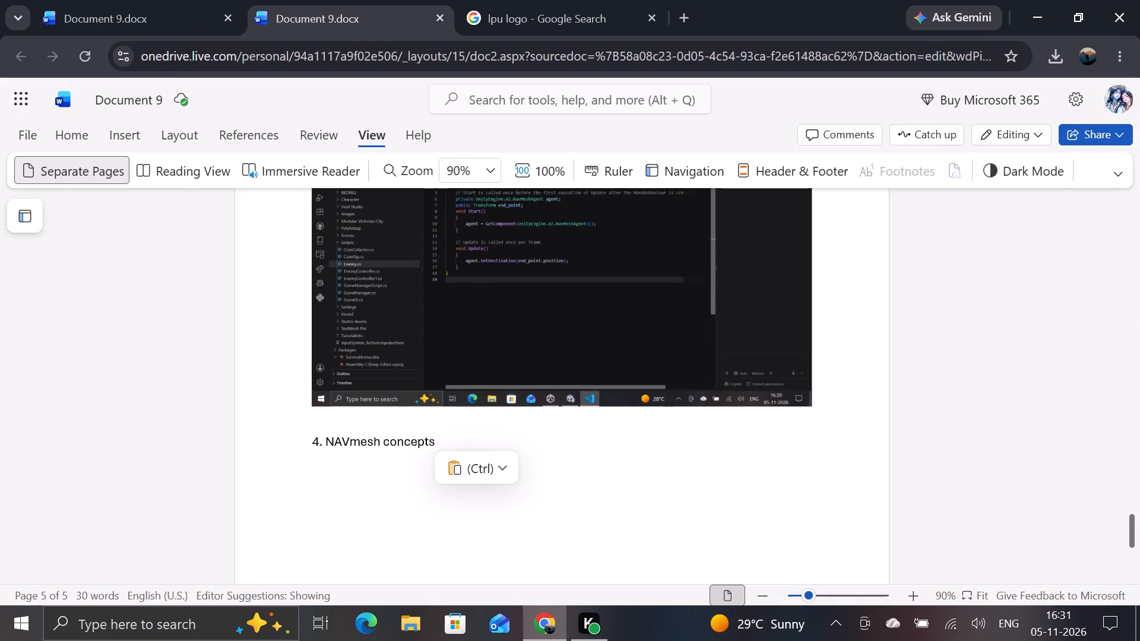
Format the "4. NAVmesh concepts" heading in Times New Roman at size 20.
{"action": "left_click", "coordinate": [389, 440]}
{"action": "left_click_drag", "start_coordinate": [444, 444], "coordinate": [288, 448]}
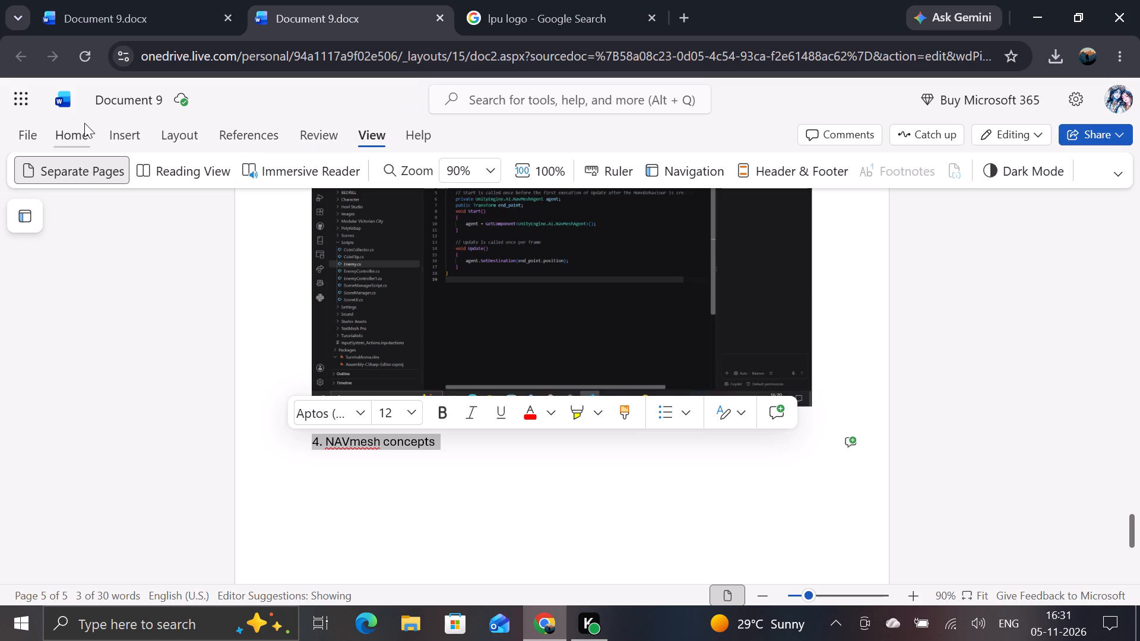
{"action": "left_click", "coordinate": [71, 130]}
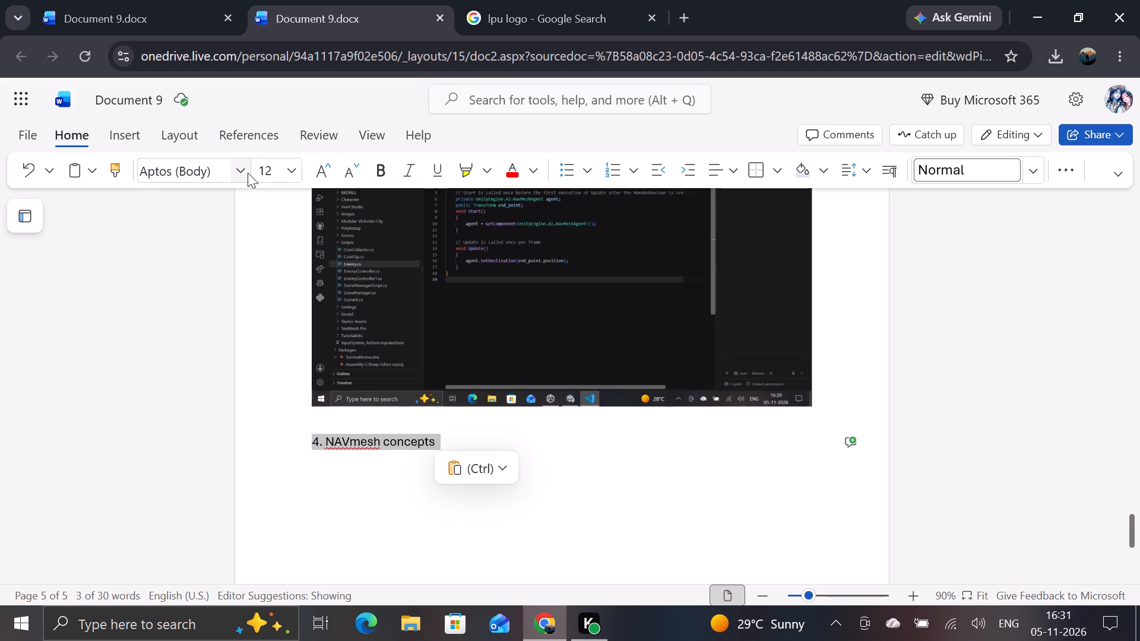
{"action": "left_click", "coordinate": [248, 173]}
{"action": "left_click", "coordinate": [236, 289]}
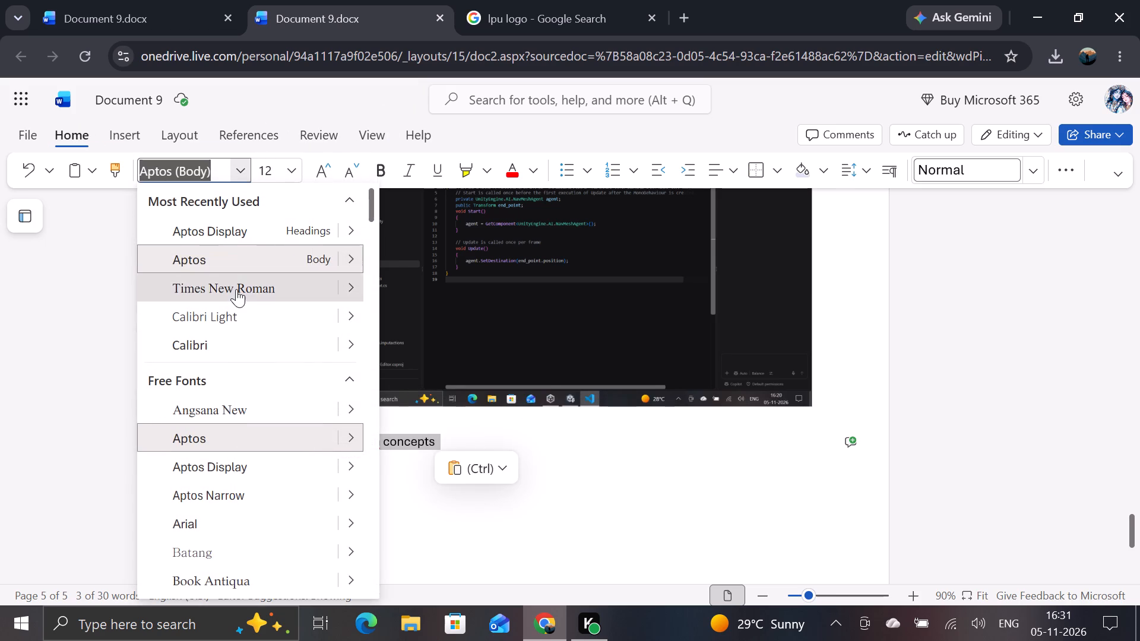
{"action": "left_click", "coordinate": [289, 170]}
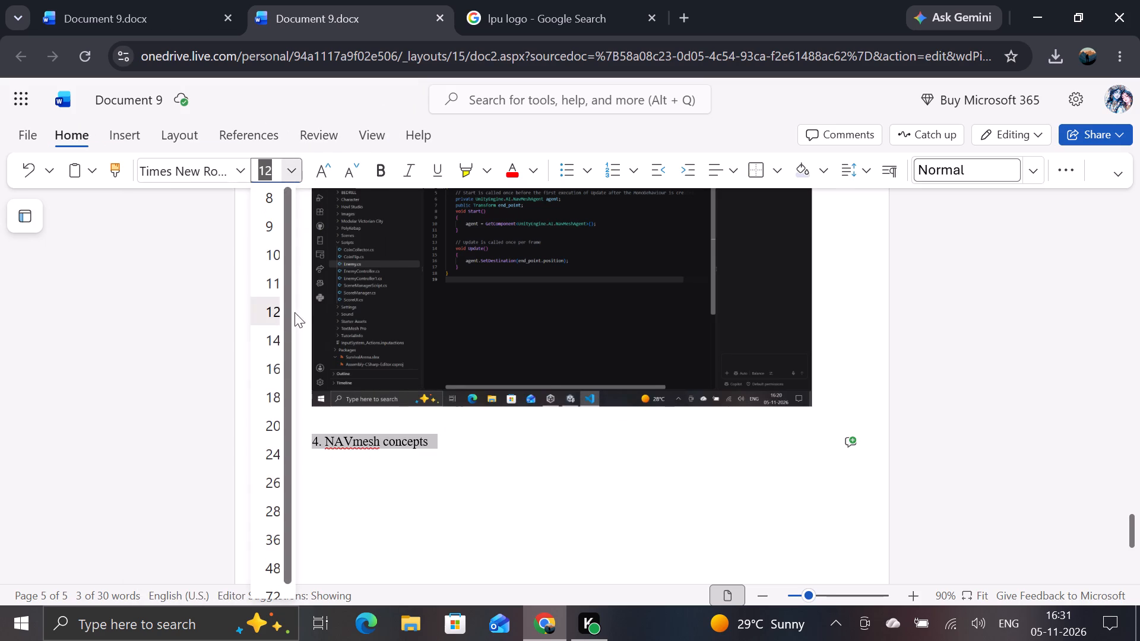
{"action": "left_click", "coordinate": [274, 416]}
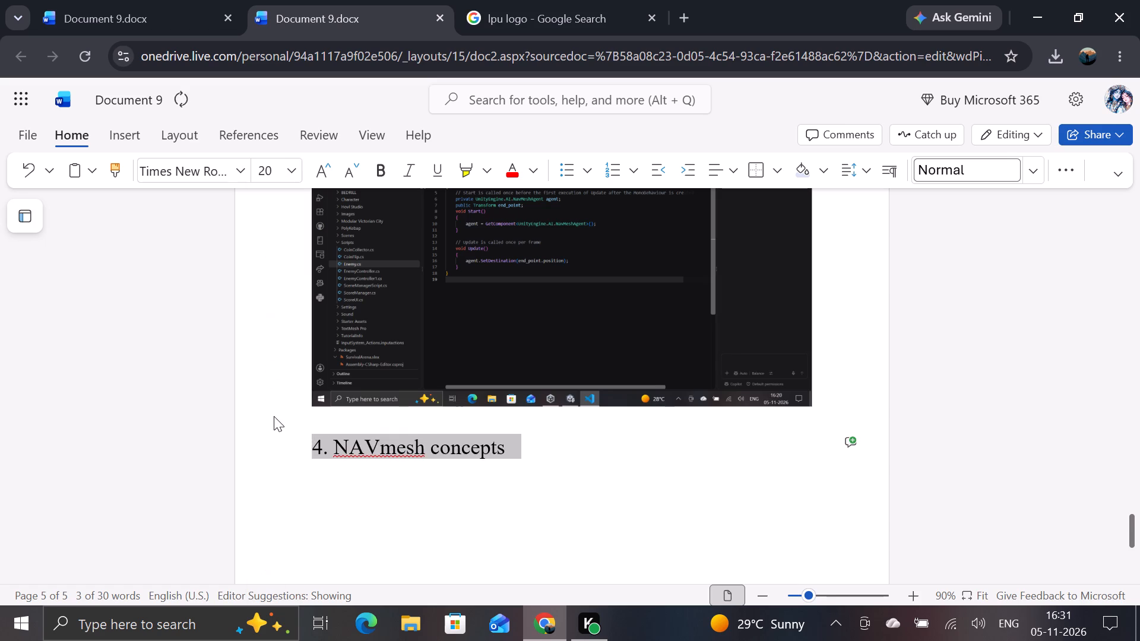
Capitalise the second word of the heading so it reads "4. NAVmesh Concepts".
{"action": "left_click", "coordinate": [441, 448]}
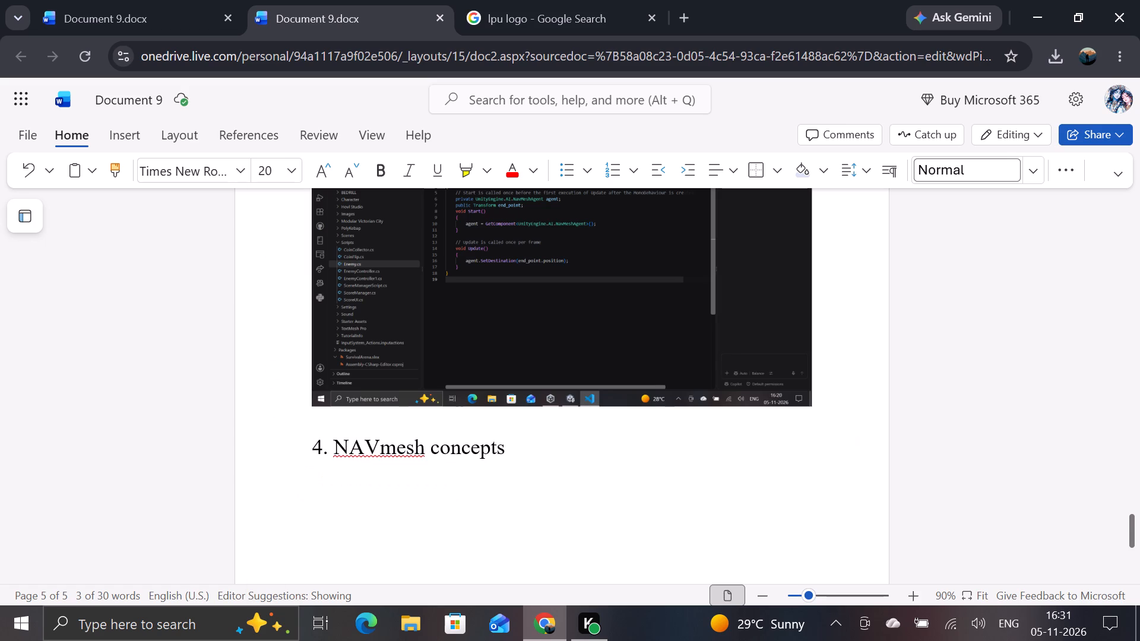
{"action": "key", "text": "BackSpace"}
{"action": "key", "text": "ctrl+c"}
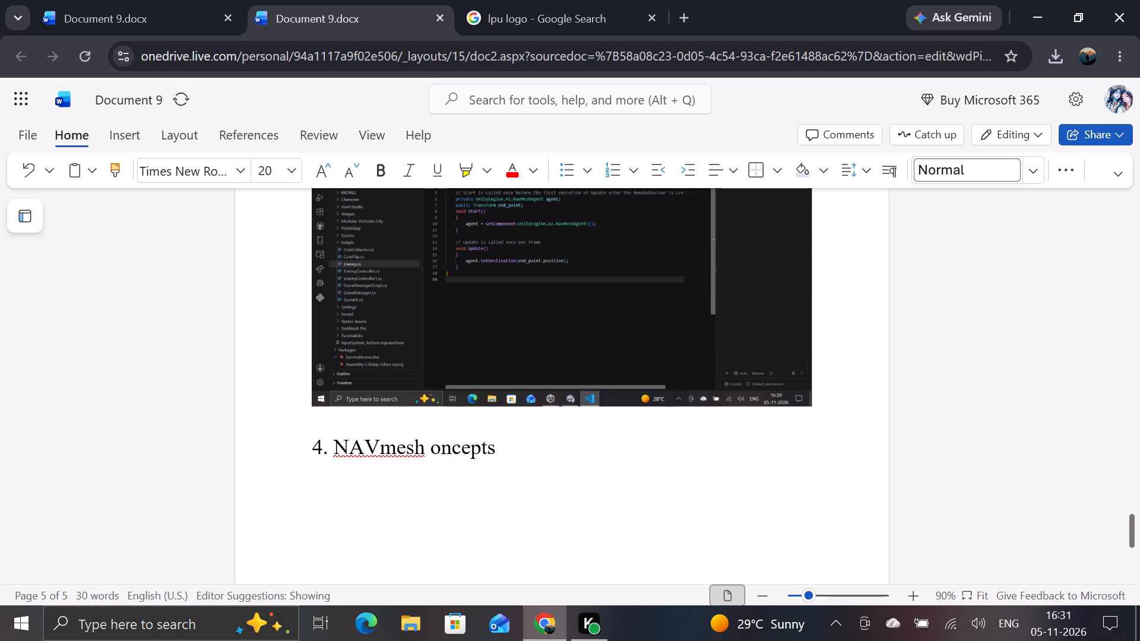
{"action": "key", "text": "shift+c"}
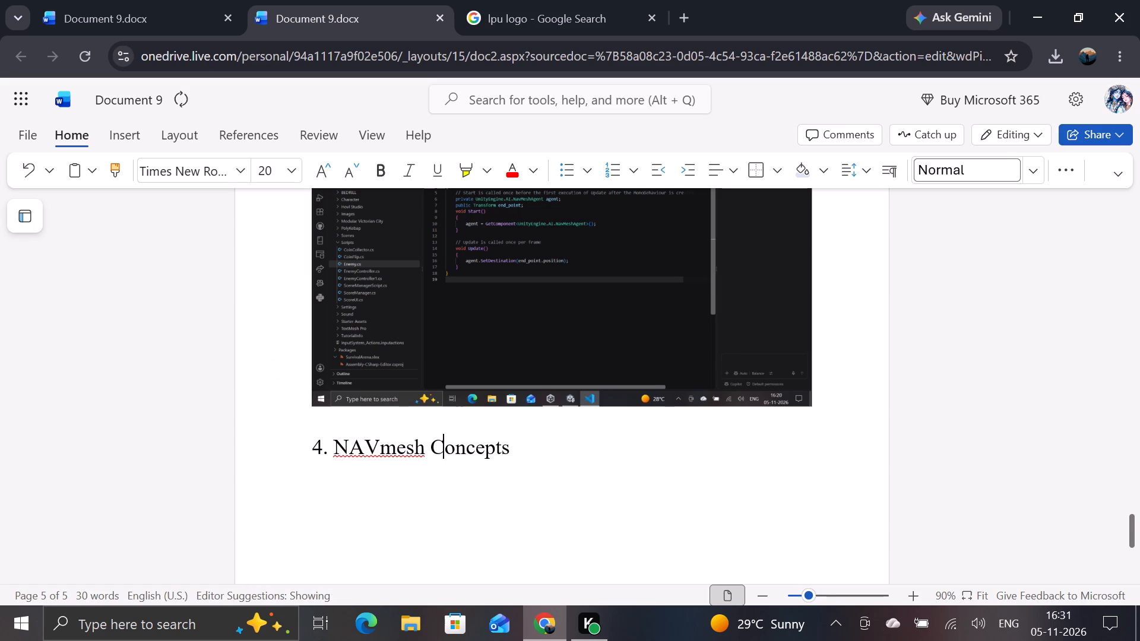
Copy the NavMesh Surface screenshot from the unsaved document copy and paste it below the "4. NAVmesh Concepts" heading in the editable copy.
{"action": "left_click", "coordinate": [532, 443]}
{"action": "key", "text": "Return"}
{"action": "left_click", "coordinate": [123, 15]}
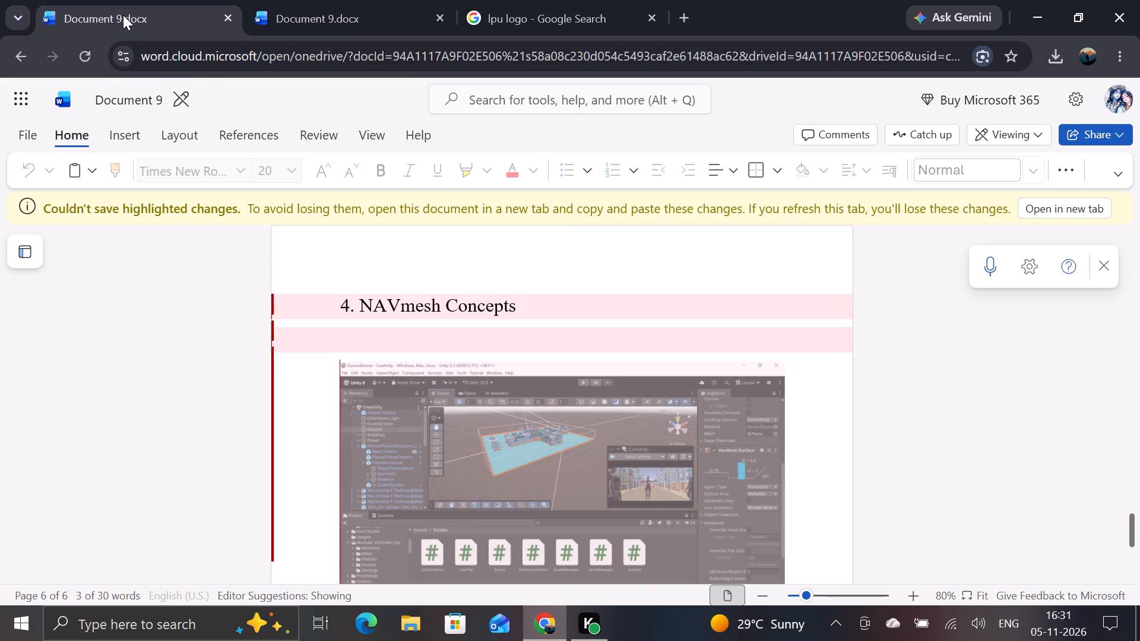
{"action": "left_click", "coordinate": [454, 418]}
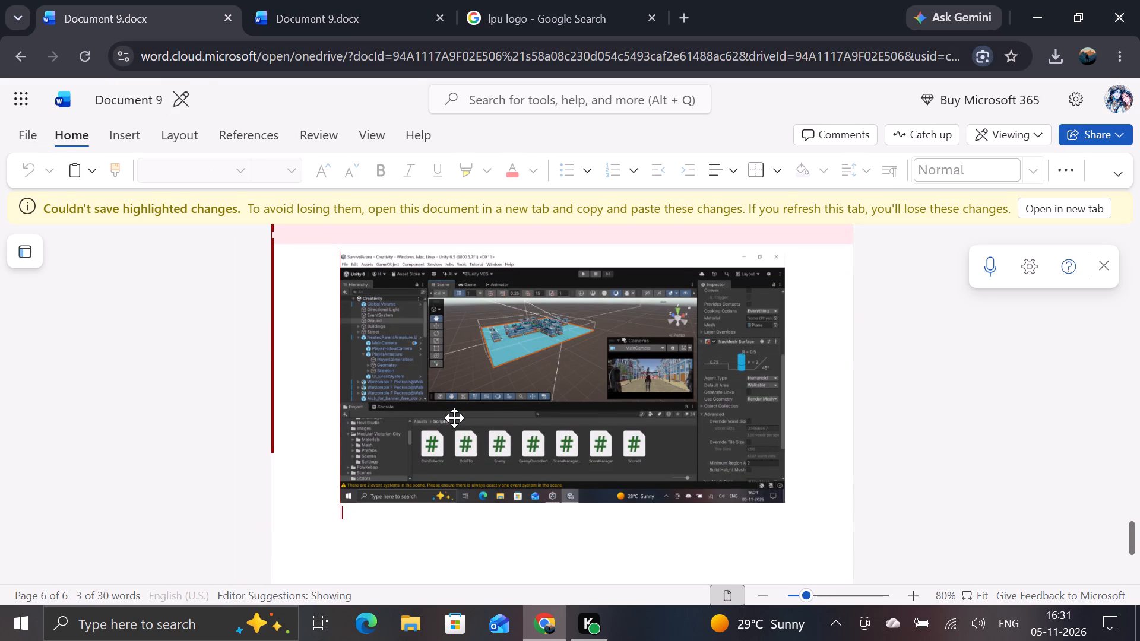
{"action": "right_click", "coordinate": [454, 418]}
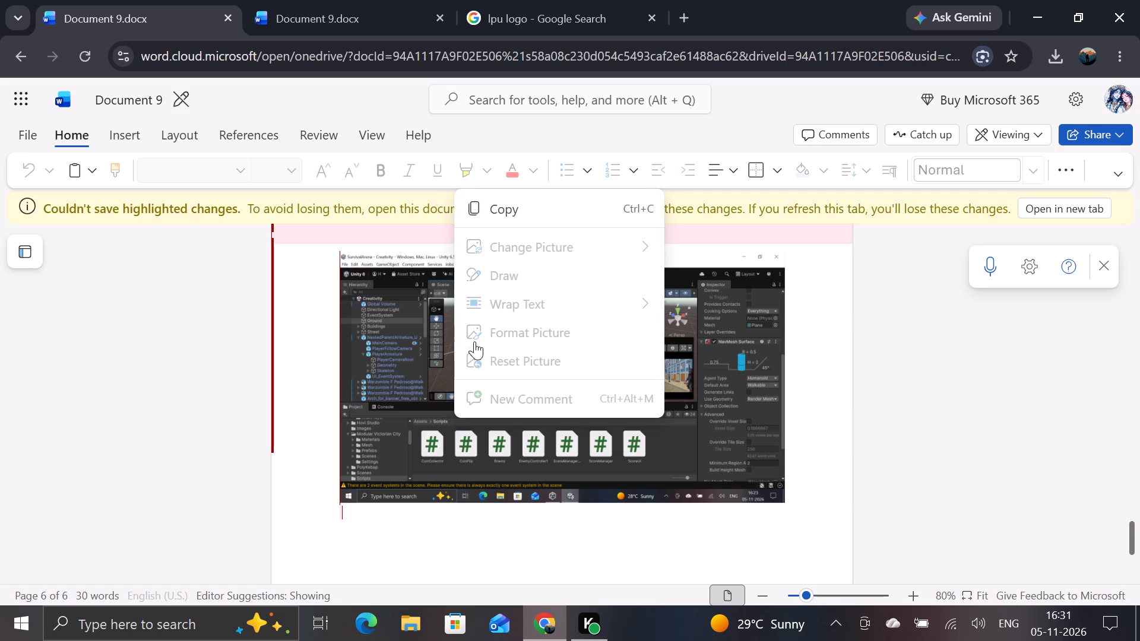
{"action": "left_click", "coordinate": [518, 211]}
{"action": "left_click", "coordinate": [296, 0]}
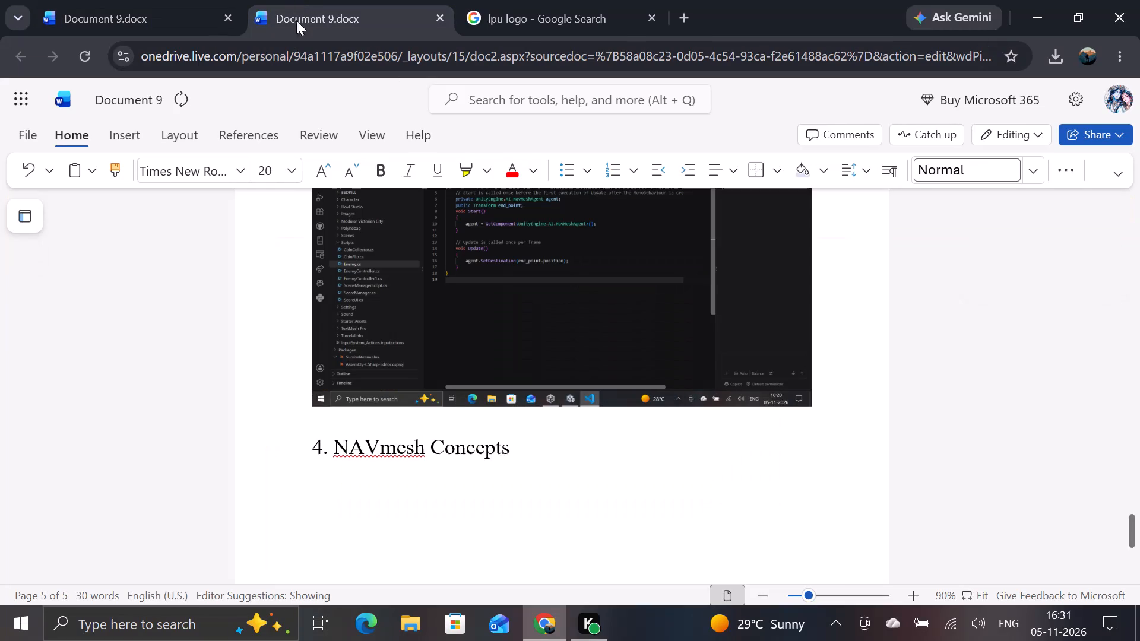
{"action": "left_click", "coordinate": [530, 465]}
{"action": "key", "text": "ctrl+v"}
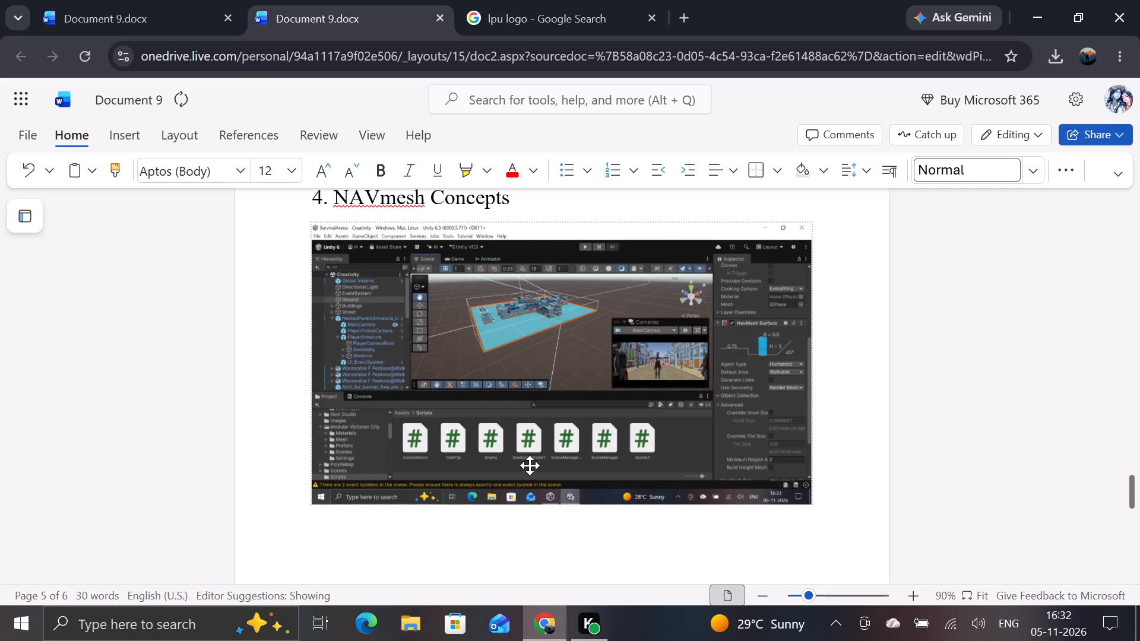
Capture the Unity editor screen showing the Warzombie enemy's Nav Mesh Agent settings.
{"action": "left_click", "coordinate": [149, 0]}
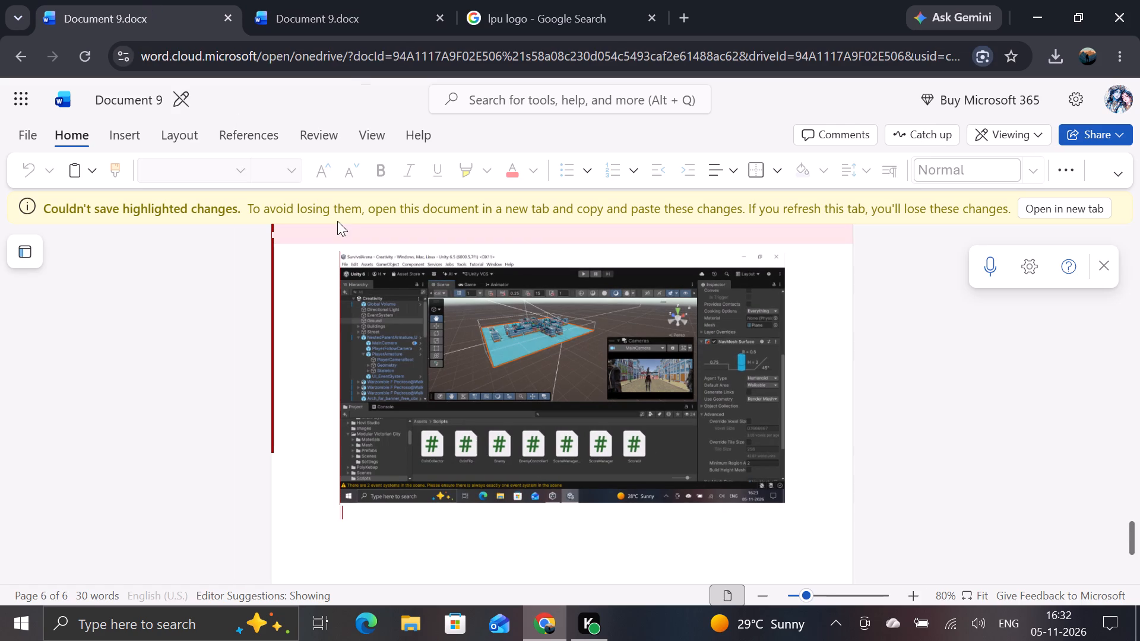
{"action": "scroll", "coordinate": [474, 382], "scroll_direction": "down", "scroll_amount": 1}
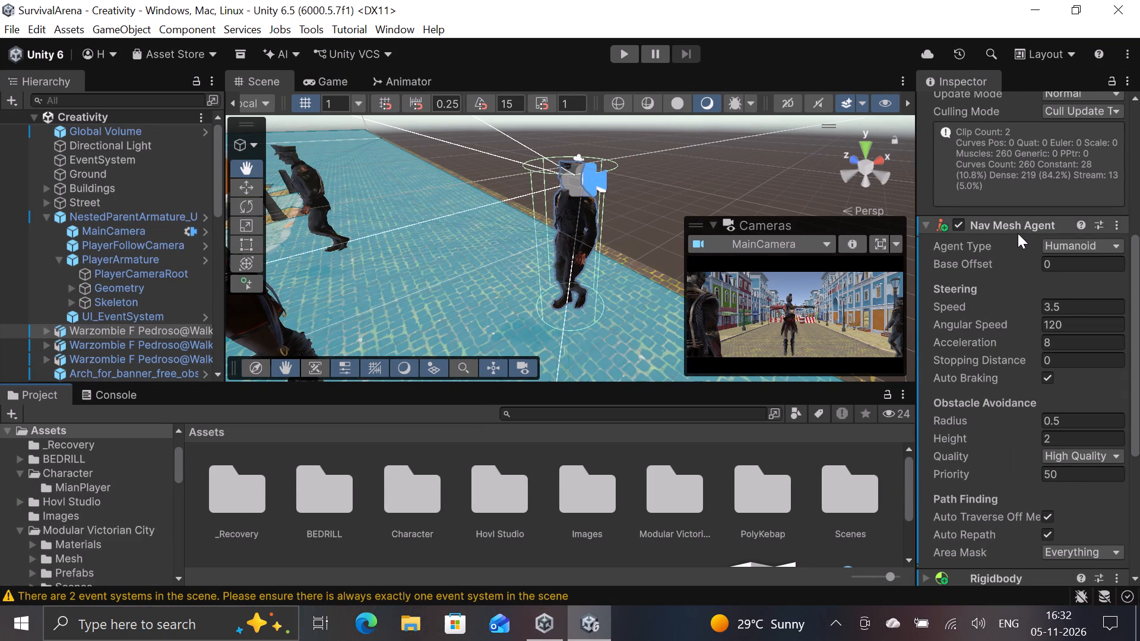
{"action": "key", "text": "Print"}
{"action": "key", "text": "Print"}
{"action": "key", "text": "Print"}
{"action": "key", "text": "Print"}
{"action": "key", "text": "Print"}
{"action": "key", "text": "Print"}
{"action": "key", "text": "Print"}
{"action": "key", "text": "Print"}
{"action": "key", "text": "Print"}
{"action": "key", "text": "Print"}
{"action": "key", "text": "Print"}
{"action": "key", "text": "Print"}
{"action": "key", "text": "Print"}
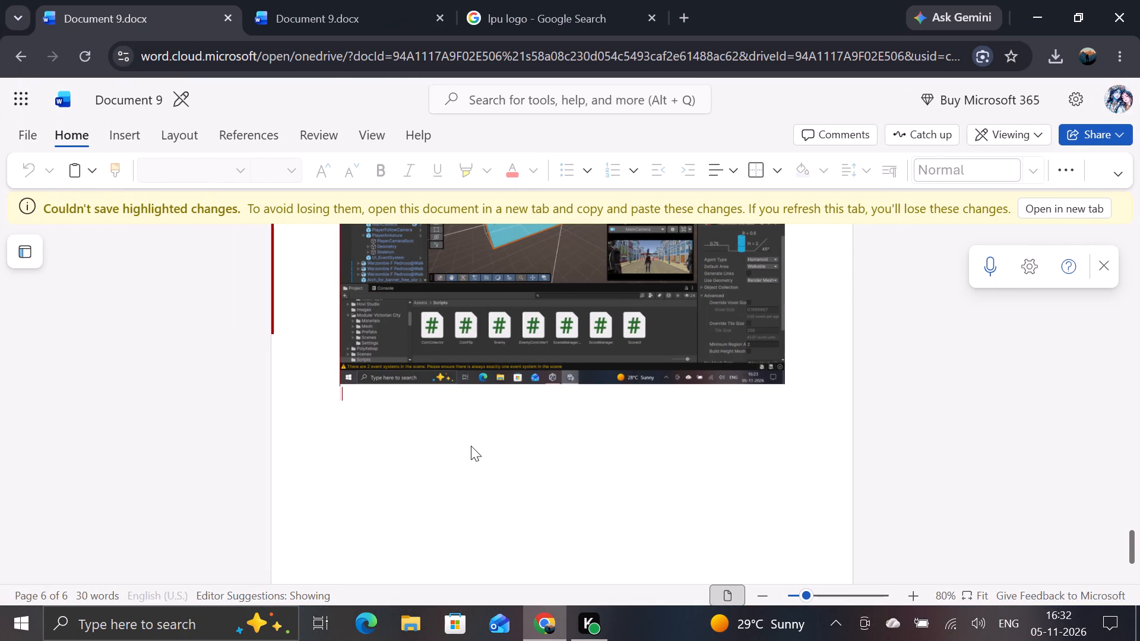
Paste the Nav Mesh Agent capture on a new line below the NavMesh Surface screenshot in the editable Document 9.
{"action": "scroll", "coordinate": [471, 446], "scroll_direction": "down", "scroll_amount": 3}
{"action": "left_click", "coordinate": [294, 0]}
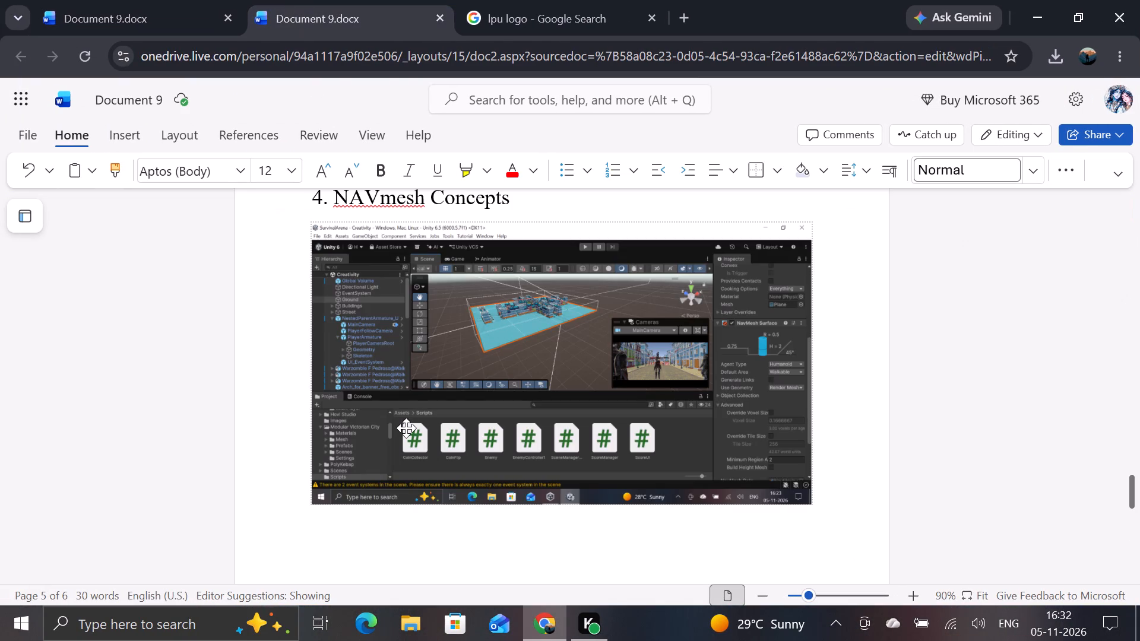
{"action": "key", "text": "Return"}
{"action": "key", "text": "ctrl+v"}
{"action": "scroll", "coordinate": [451, 464], "scroll_direction": "up", "scroll_amount": 2}
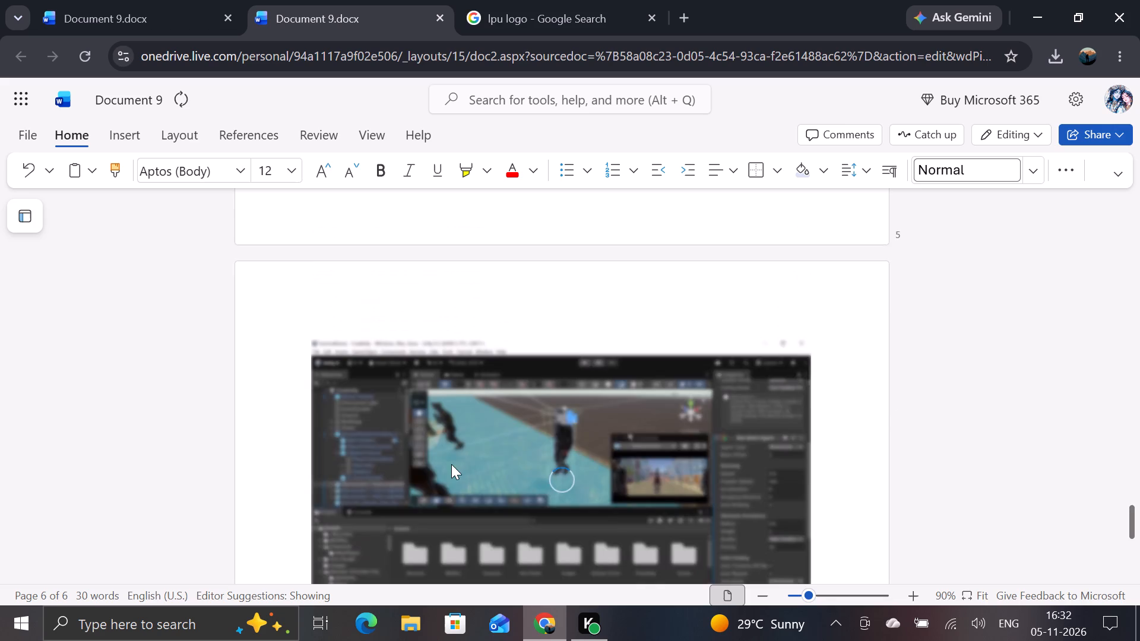
{"action": "scroll", "coordinate": [451, 464], "scroll_direction": "up", "scroll_amount": 3}
{"action": "scroll", "coordinate": [451, 464], "scroll_direction": "down", "scroll_amount": 4}
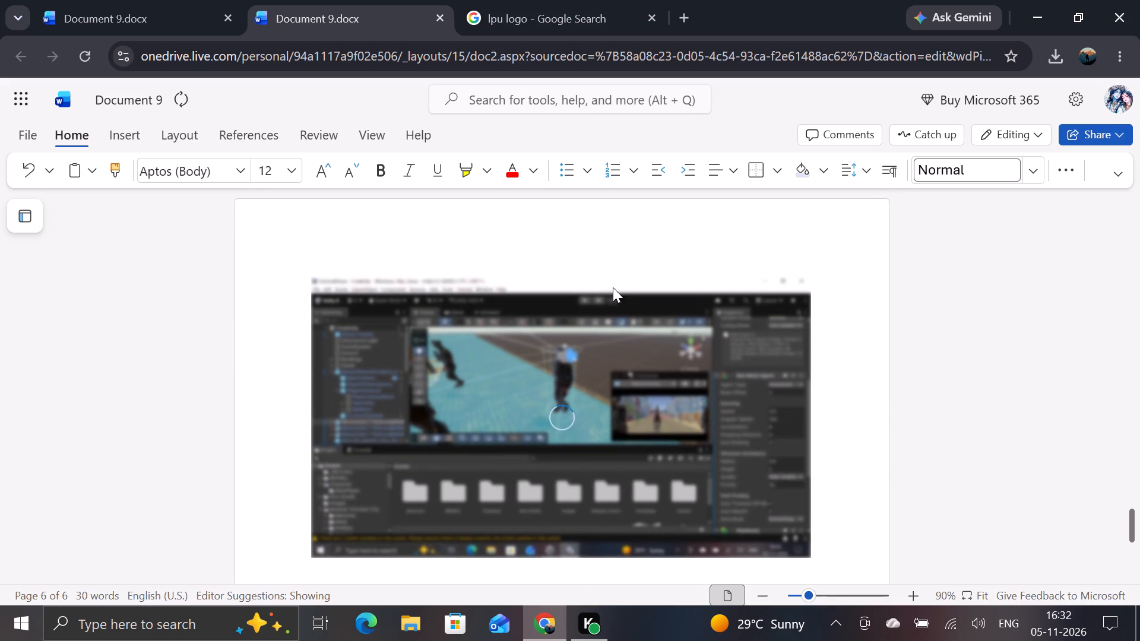
{"action": "scroll", "coordinate": [600, 276], "scroll_direction": "down", "scroll_amount": 1}
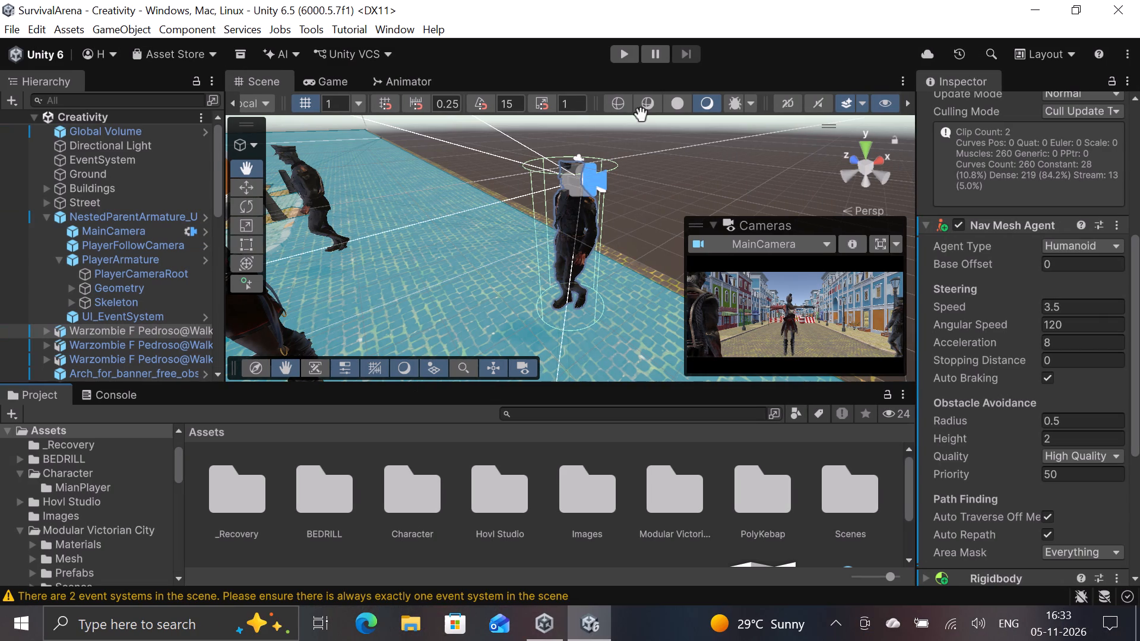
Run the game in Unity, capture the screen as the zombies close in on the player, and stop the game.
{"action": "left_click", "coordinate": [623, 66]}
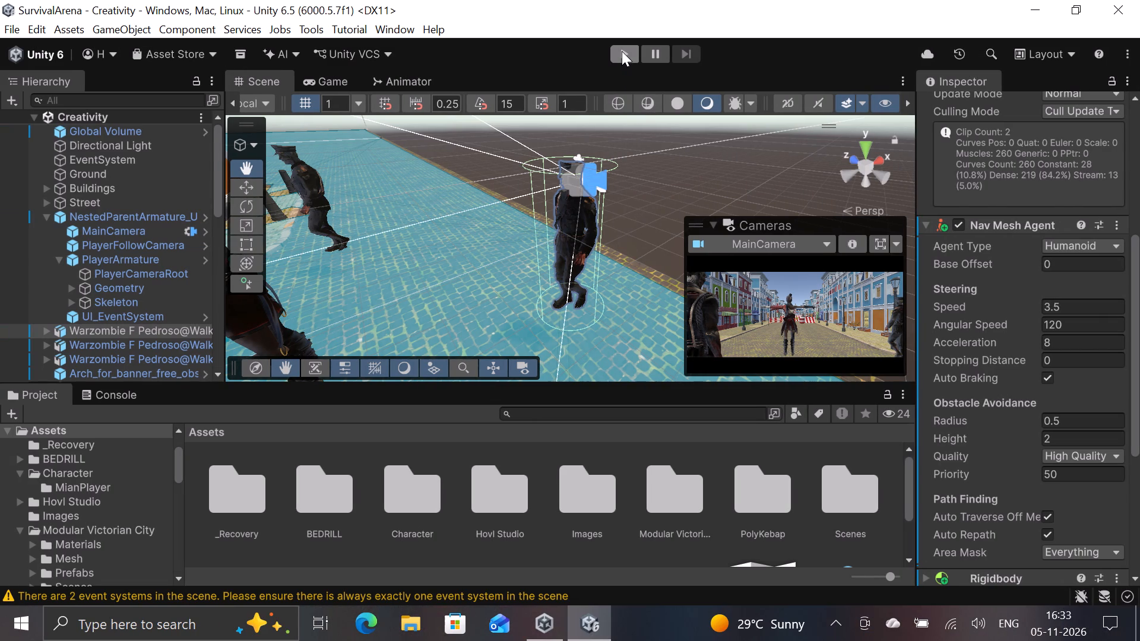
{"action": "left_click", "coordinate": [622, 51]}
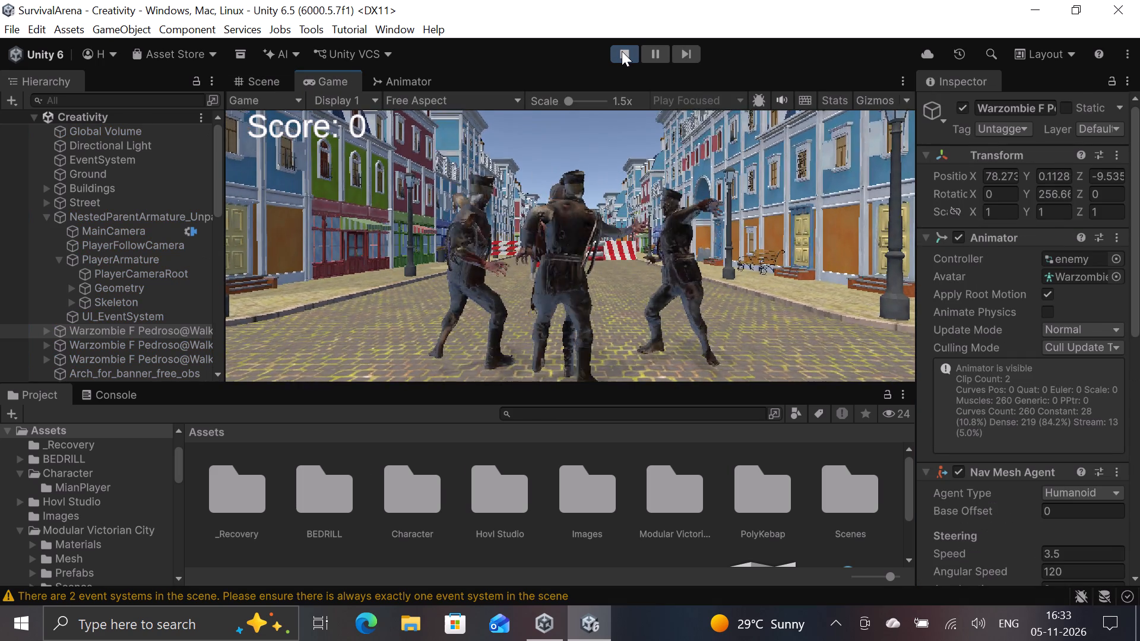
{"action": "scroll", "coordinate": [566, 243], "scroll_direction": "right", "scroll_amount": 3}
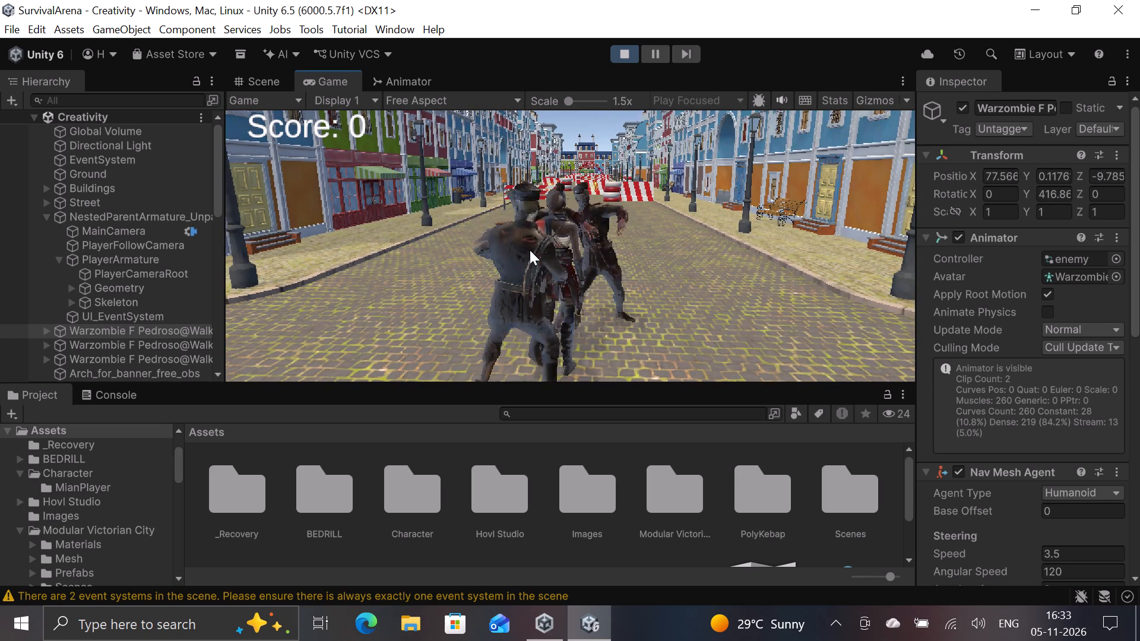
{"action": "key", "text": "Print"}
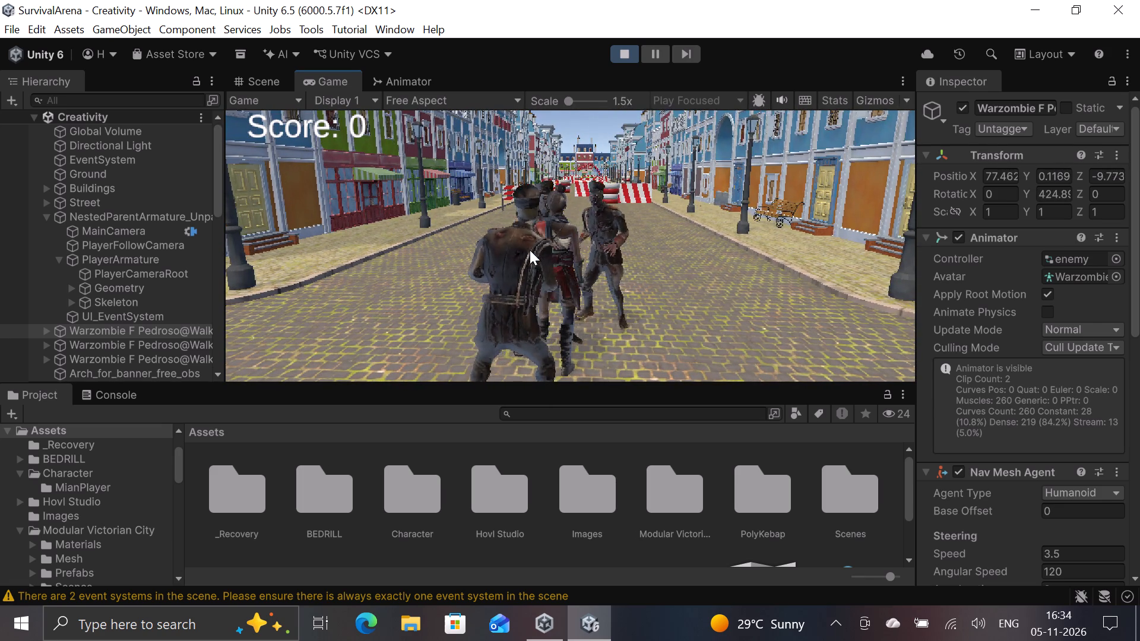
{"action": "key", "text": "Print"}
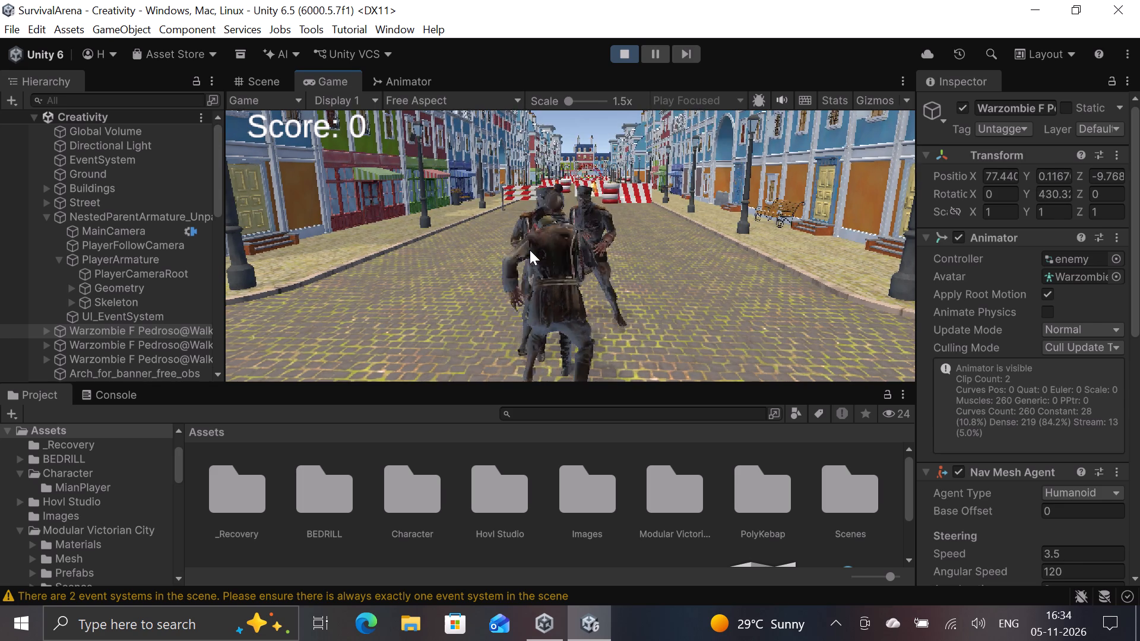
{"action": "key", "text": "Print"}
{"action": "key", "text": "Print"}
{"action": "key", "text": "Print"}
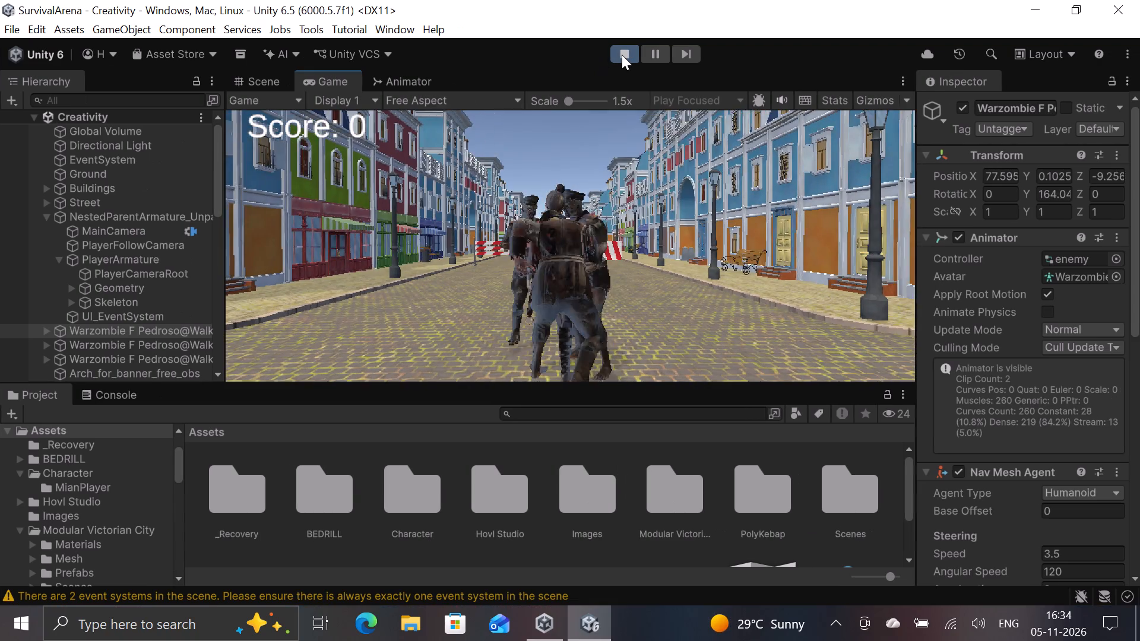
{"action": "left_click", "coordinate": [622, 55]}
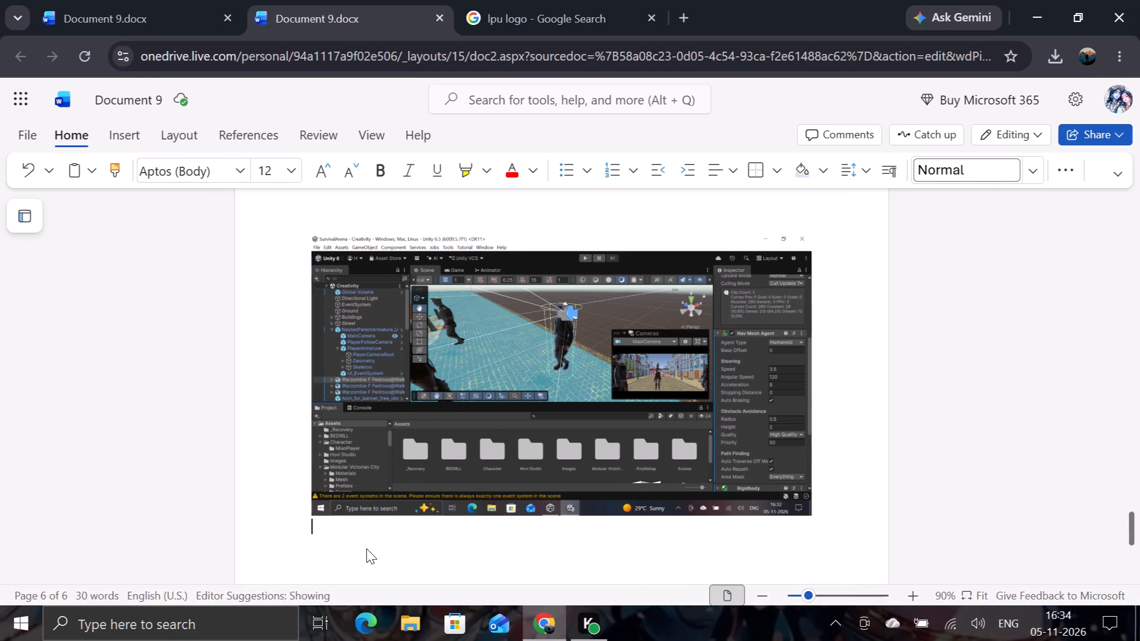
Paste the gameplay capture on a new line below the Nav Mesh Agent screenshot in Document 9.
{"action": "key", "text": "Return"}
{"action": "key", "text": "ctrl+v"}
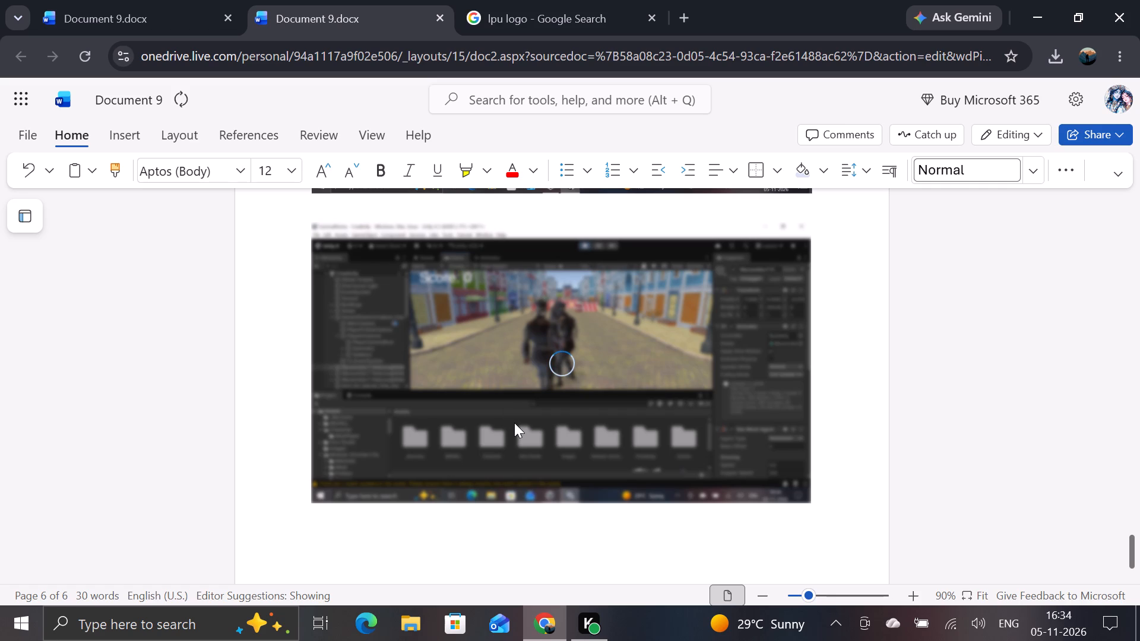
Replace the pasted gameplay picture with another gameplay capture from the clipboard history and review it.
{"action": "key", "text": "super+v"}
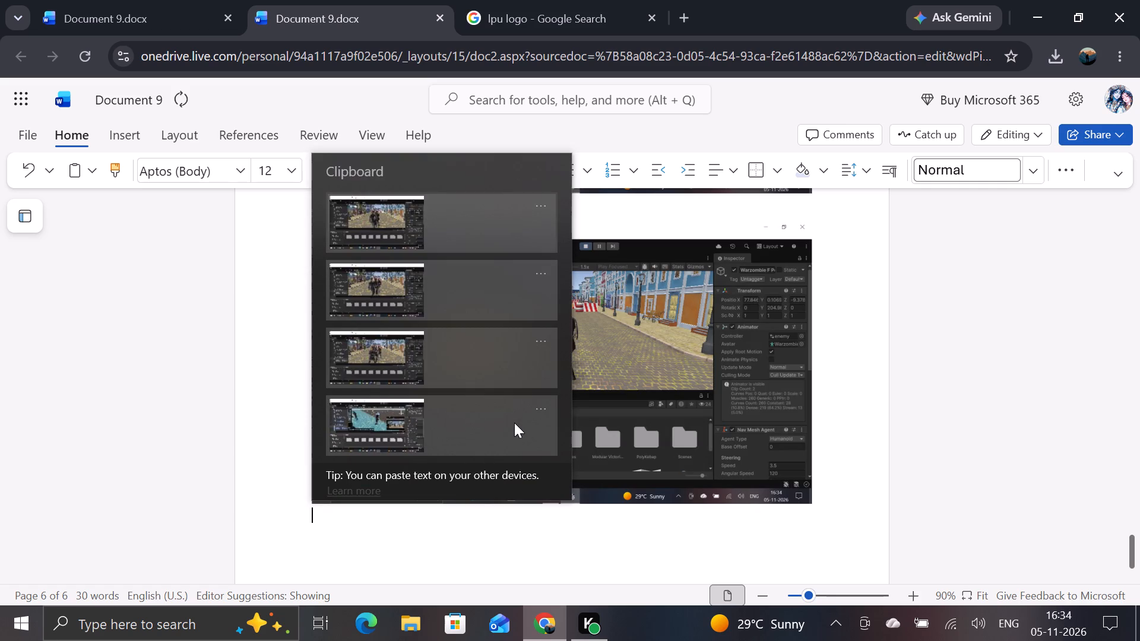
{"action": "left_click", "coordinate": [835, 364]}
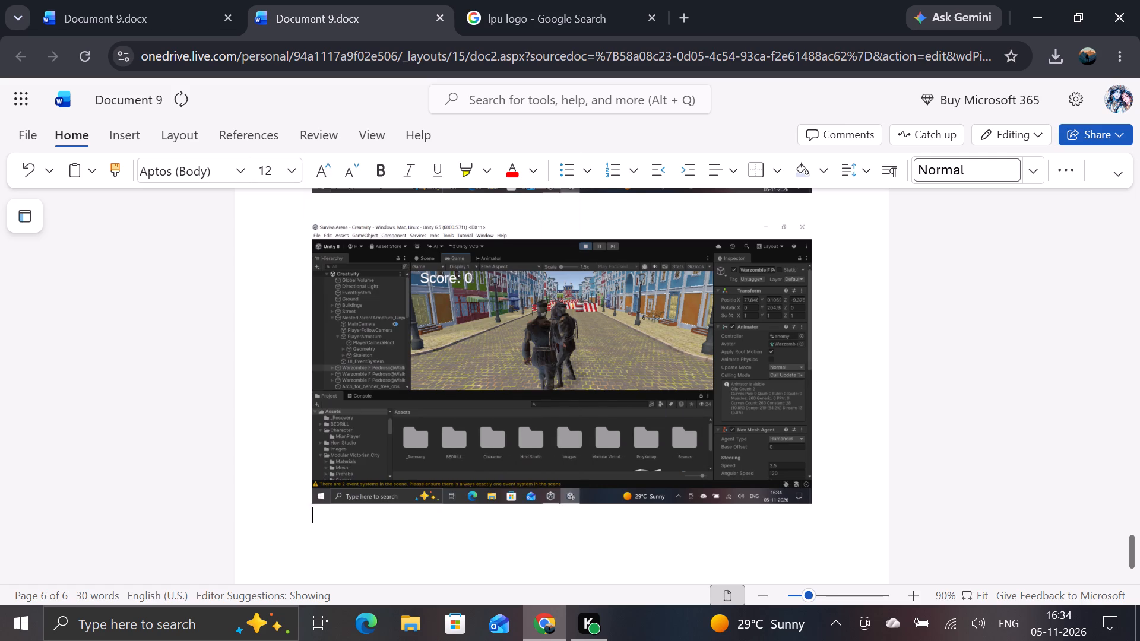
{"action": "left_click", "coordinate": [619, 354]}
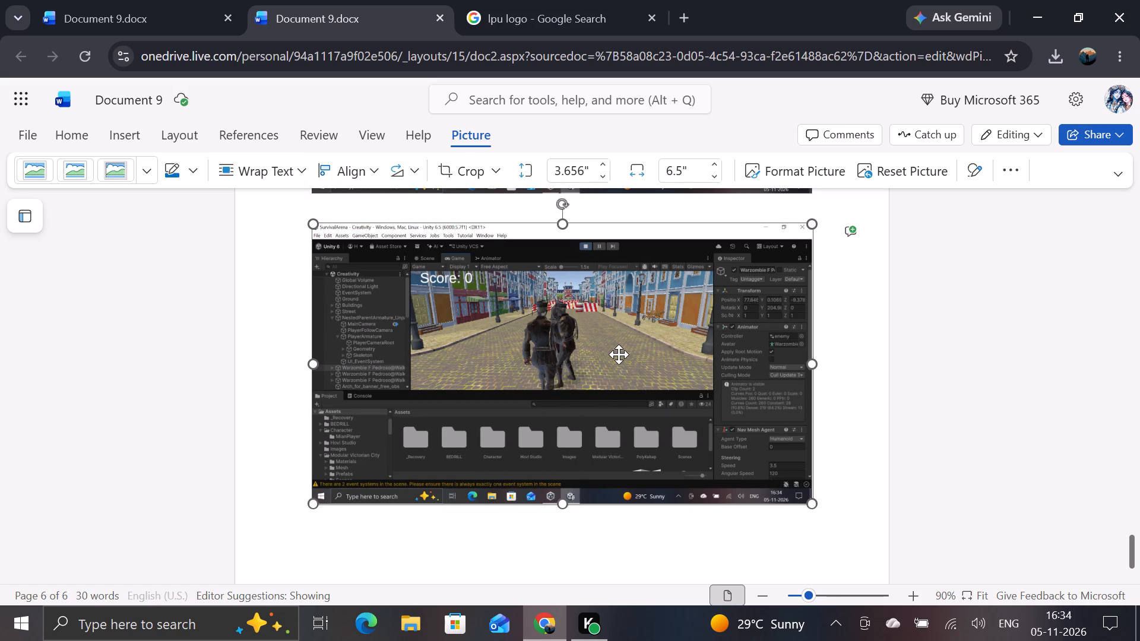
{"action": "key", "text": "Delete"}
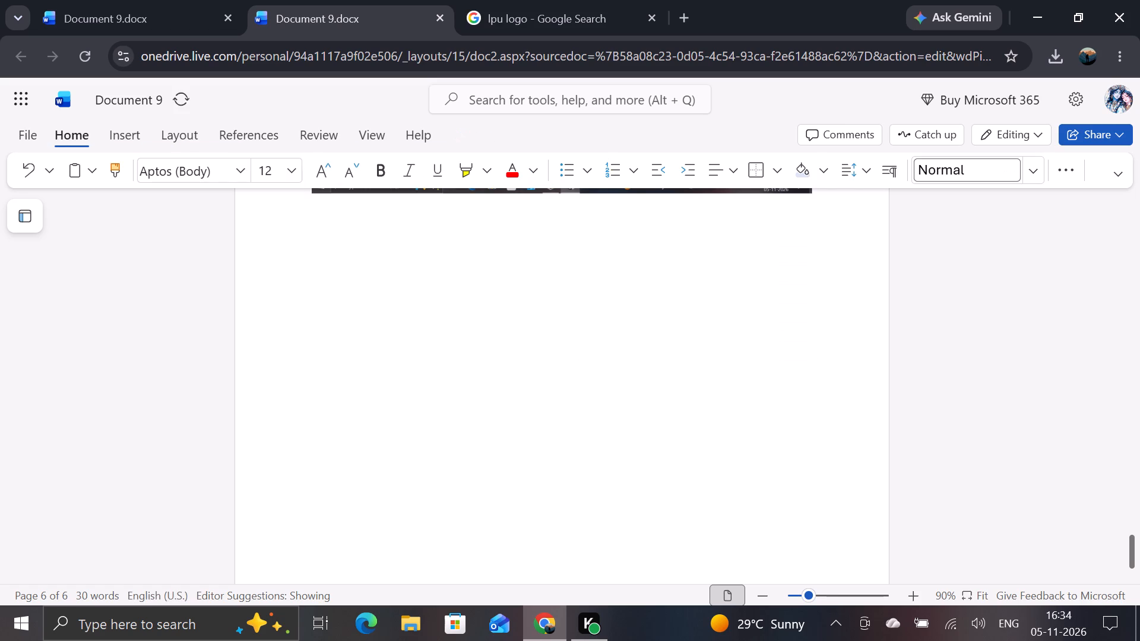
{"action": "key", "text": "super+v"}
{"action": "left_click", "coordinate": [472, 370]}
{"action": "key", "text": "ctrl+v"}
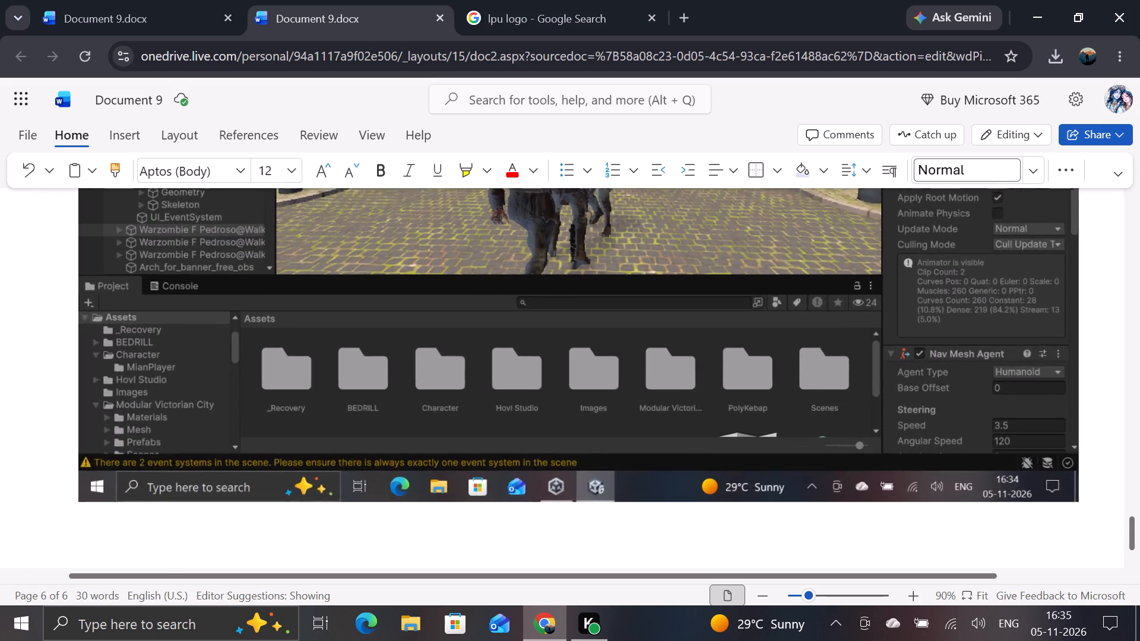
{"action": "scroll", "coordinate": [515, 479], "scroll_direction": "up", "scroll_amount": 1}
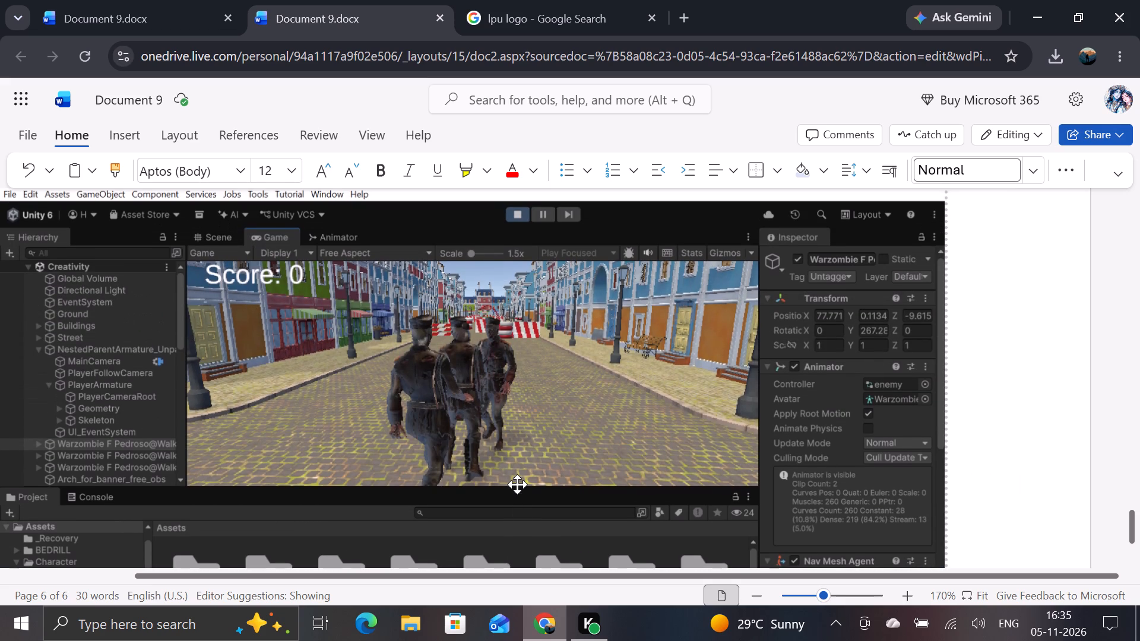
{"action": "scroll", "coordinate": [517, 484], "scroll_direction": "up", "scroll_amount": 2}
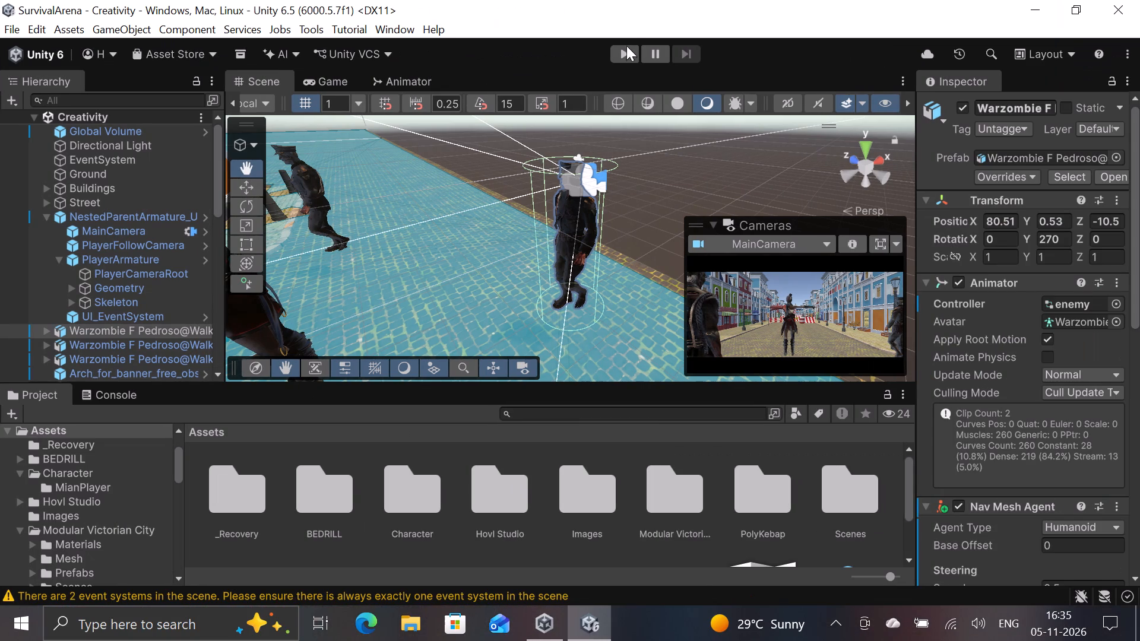
Run the game in Unity again, capture new screens of the zombies surrounding the player, and stop the game.
{"action": "left_click", "coordinate": [626, 49]}
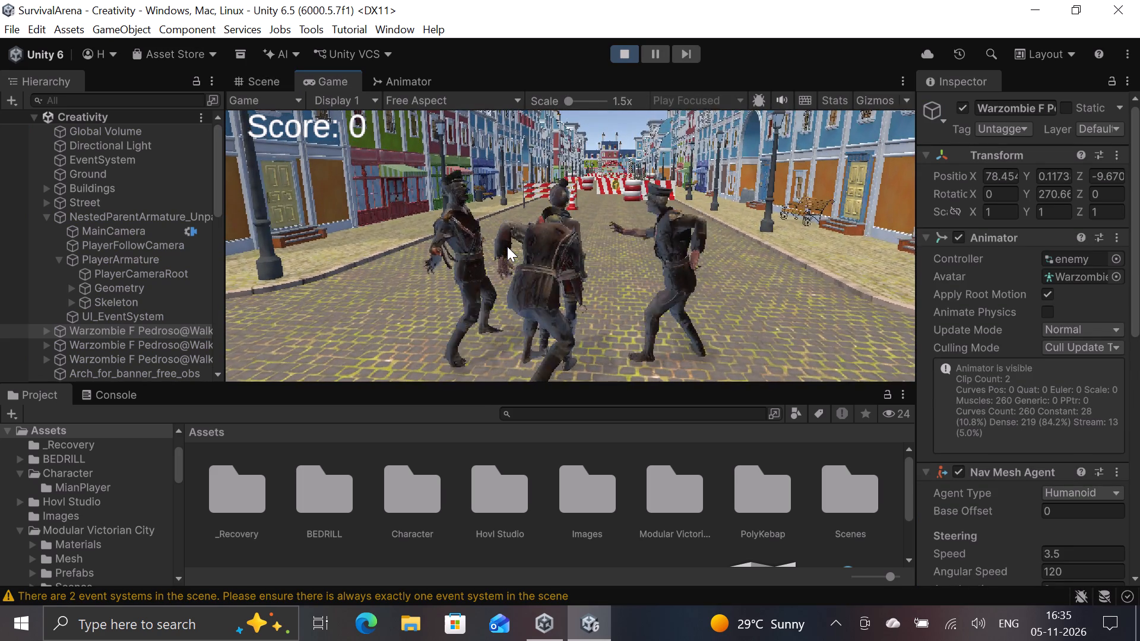
{"action": "scroll", "coordinate": [569, 206], "scroll_direction": "left", "scroll_amount": 1}
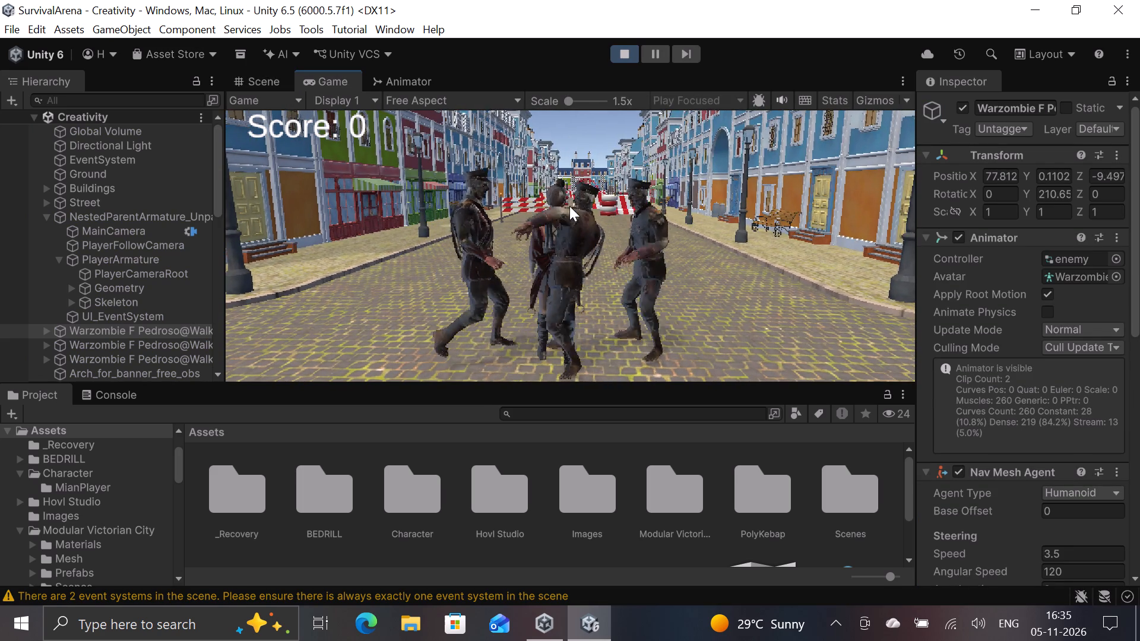
{"action": "scroll", "coordinate": [569, 206], "scroll_direction": "left", "scroll_amount": 1}
{"action": "key", "text": "Print"}
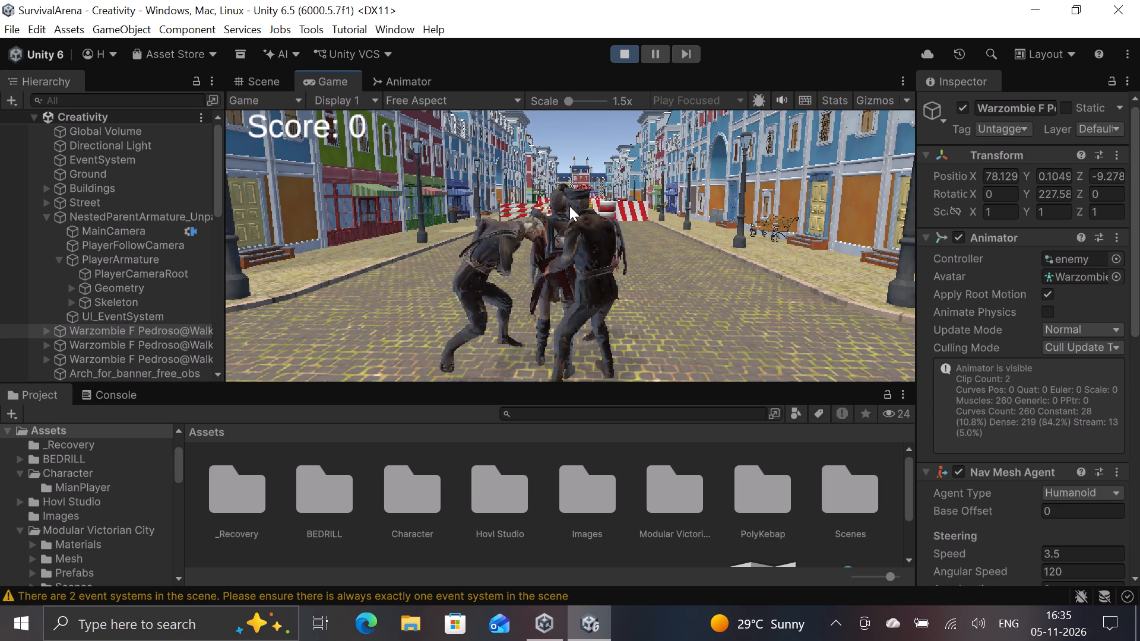
{"action": "key", "text": "Print"}
{"action": "key", "text": "Print"}
{"action": "key", "text": "Print"}
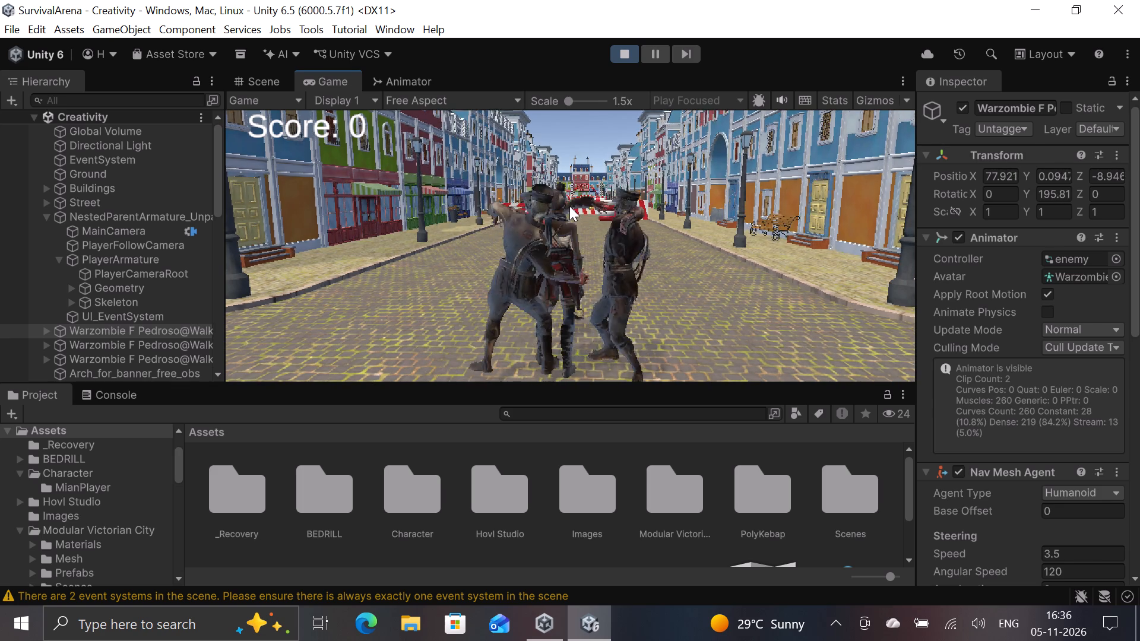
{"action": "left_click", "coordinate": [629, 51]}
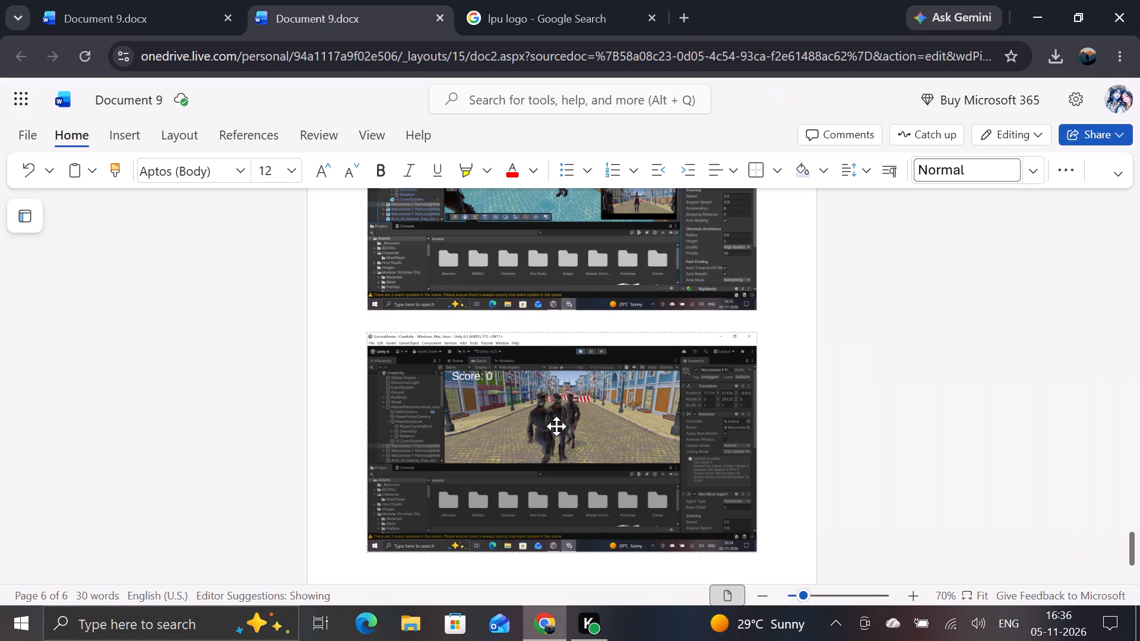
Replace the gameplay picture below the Nav Mesh Agent screenshot in Document 9 with the newly captured one.
{"action": "left_click", "coordinate": [556, 426]}
{"action": "key", "text": "Delete"}
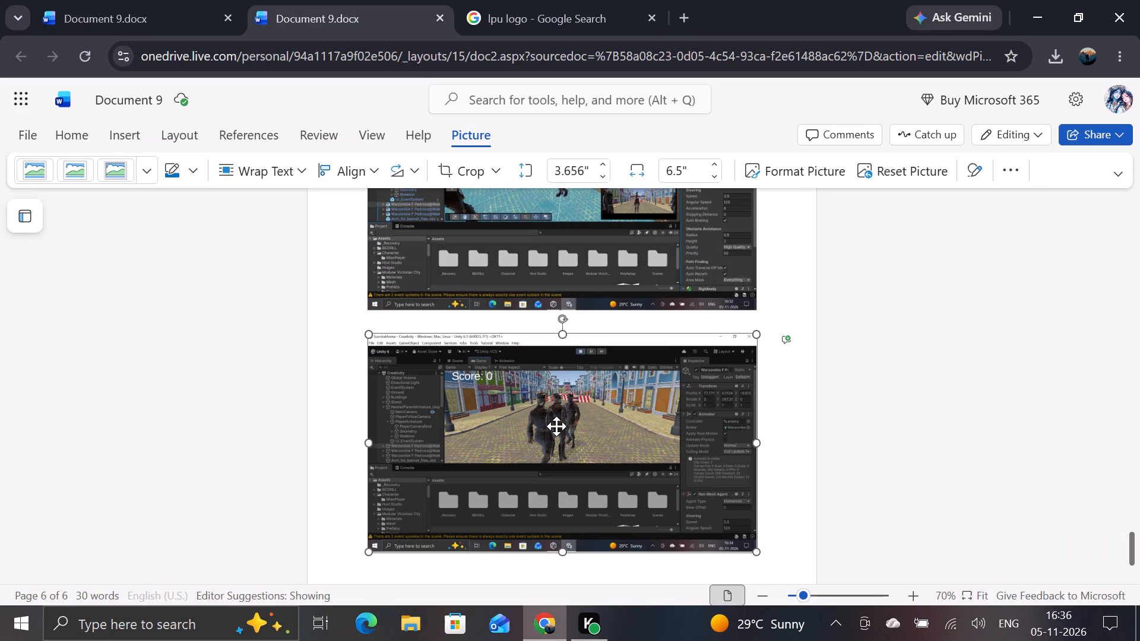
{"action": "key", "text": "ctrl+v"}
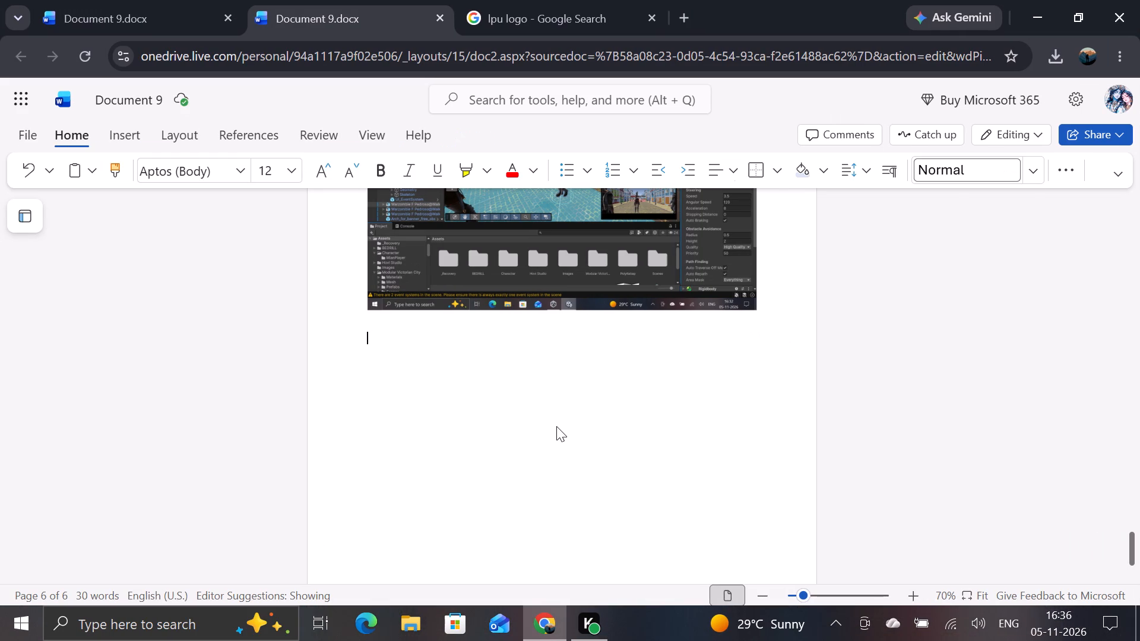
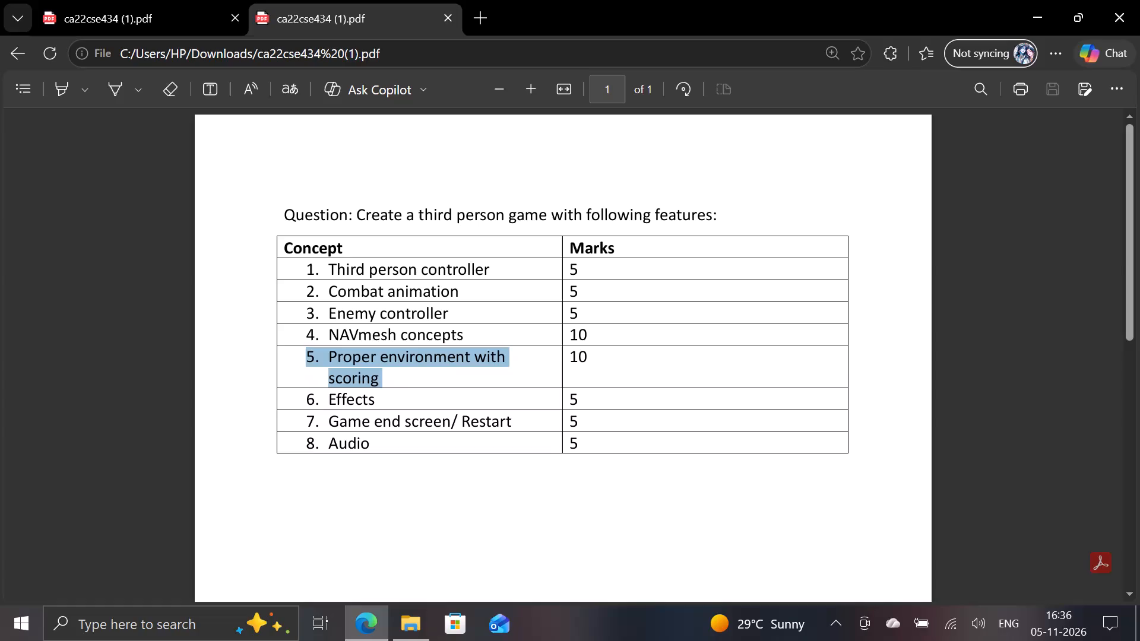
Copy the line "5. Proper environment with scoring" from the question PDF onto a new line below the gameplay picture in Document 9.
{"action": "key", "text": "ctrl+c"}
{"action": "key", "text": "ctrl+c"}
{"action": "key", "text": "ctrl+c"}
{"action": "key", "text": "ctrl+c"}
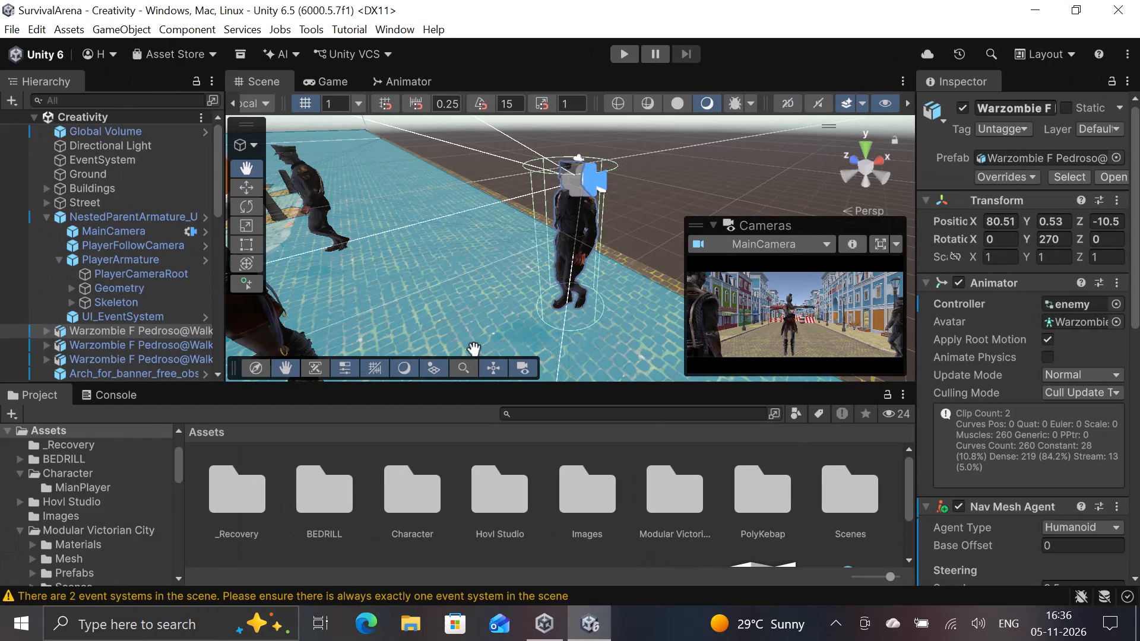
{"action": "key", "text": "Return"}
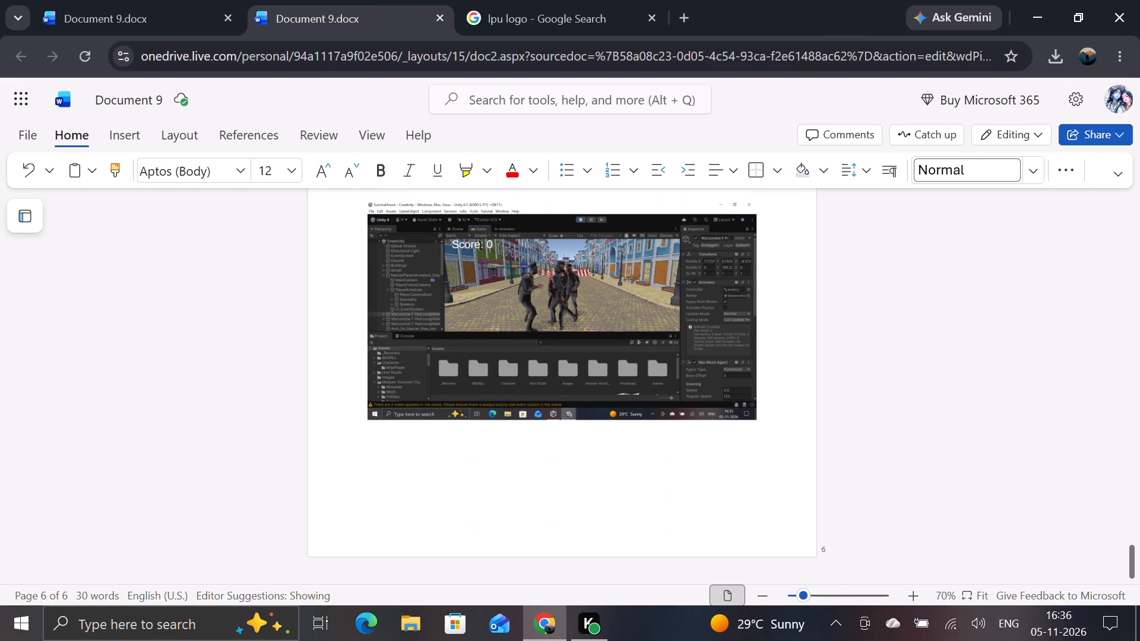
{"action": "key", "text": "ctrl+v"}
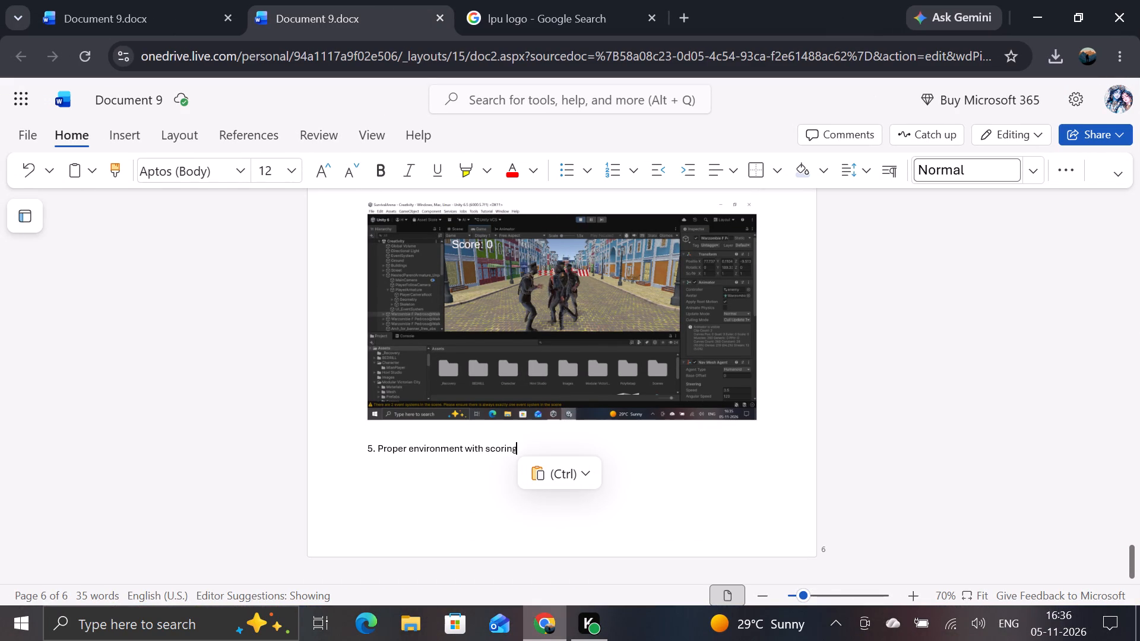
Format the pasted "5. Proper environment with scoring" heading in Times New Roman at size 20.
{"action": "left_click_drag", "start_coordinate": [522, 446], "coordinate": [365, 451]}
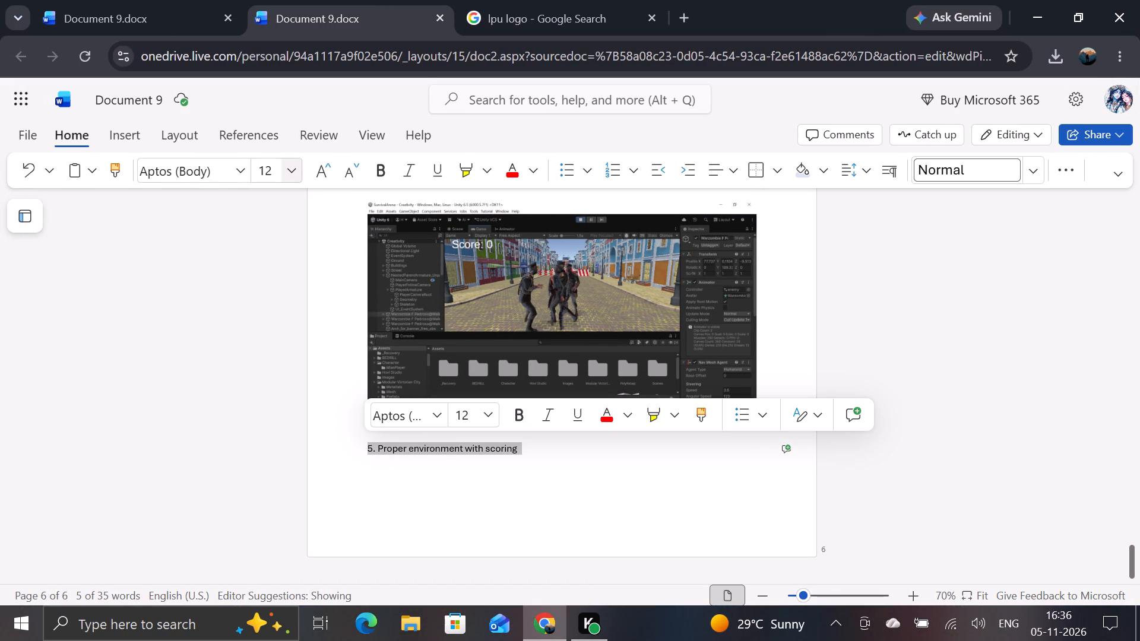
{"action": "left_click", "coordinate": [232, 178]}
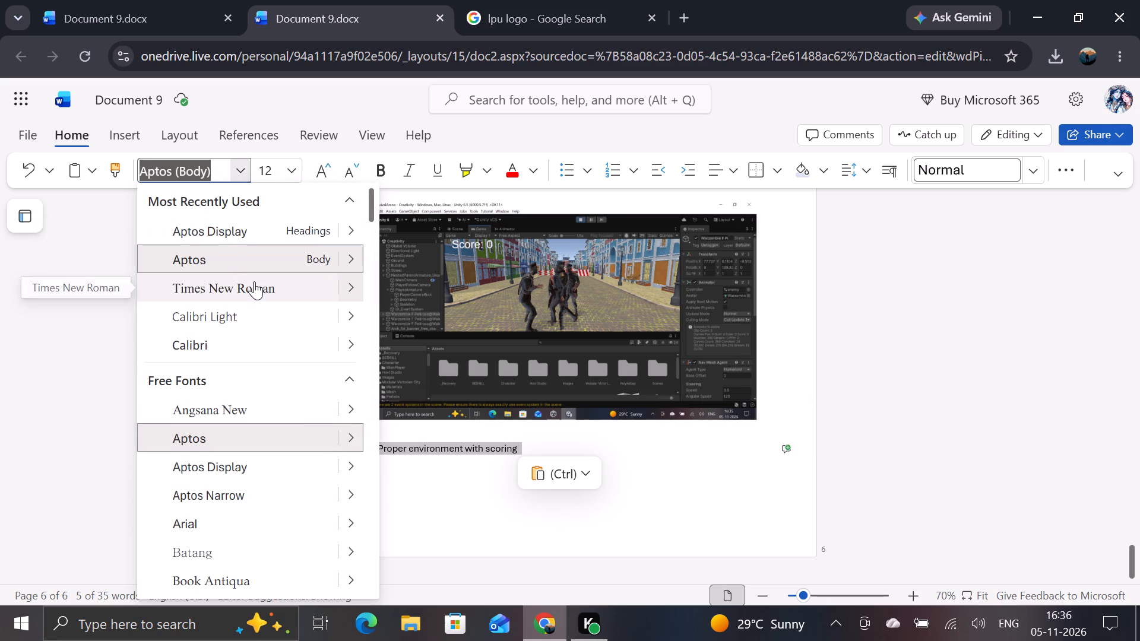
{"action": "left_click", "coordinate": [254, 281]}
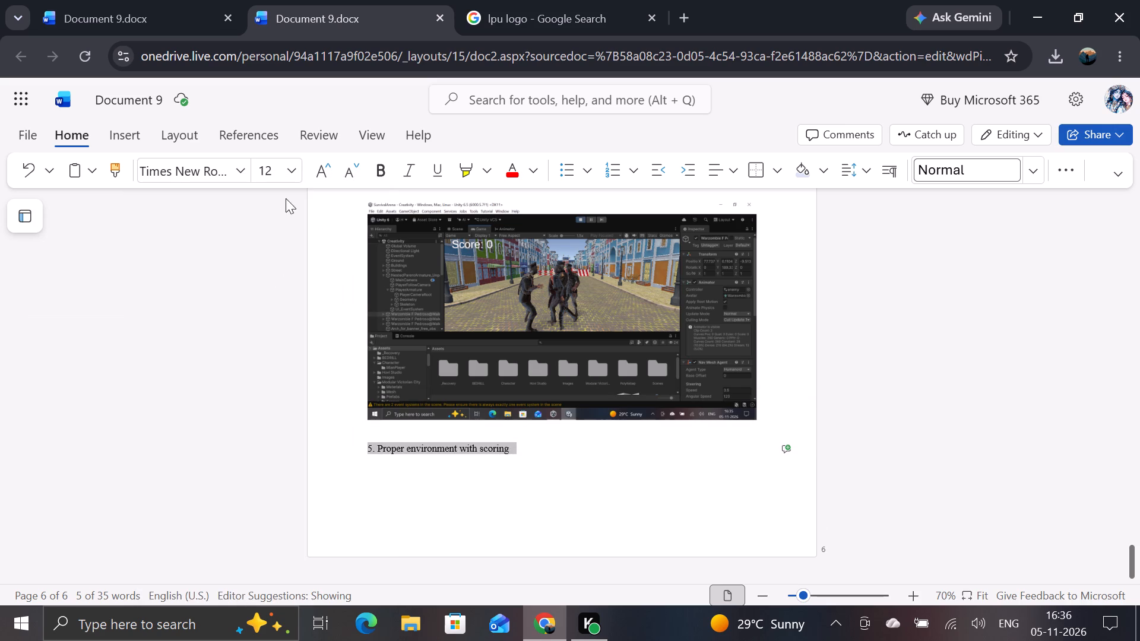
{"action": "left_click", "coordinate": [296, 159]}
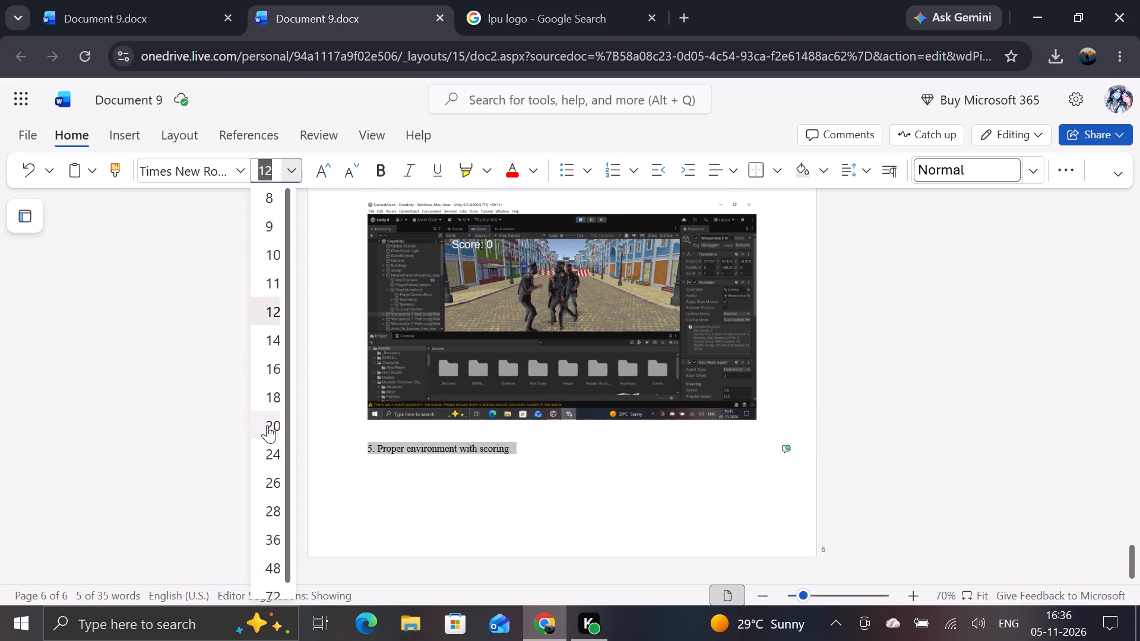
{"action": "left_click", "coordinate": [267, 427]}
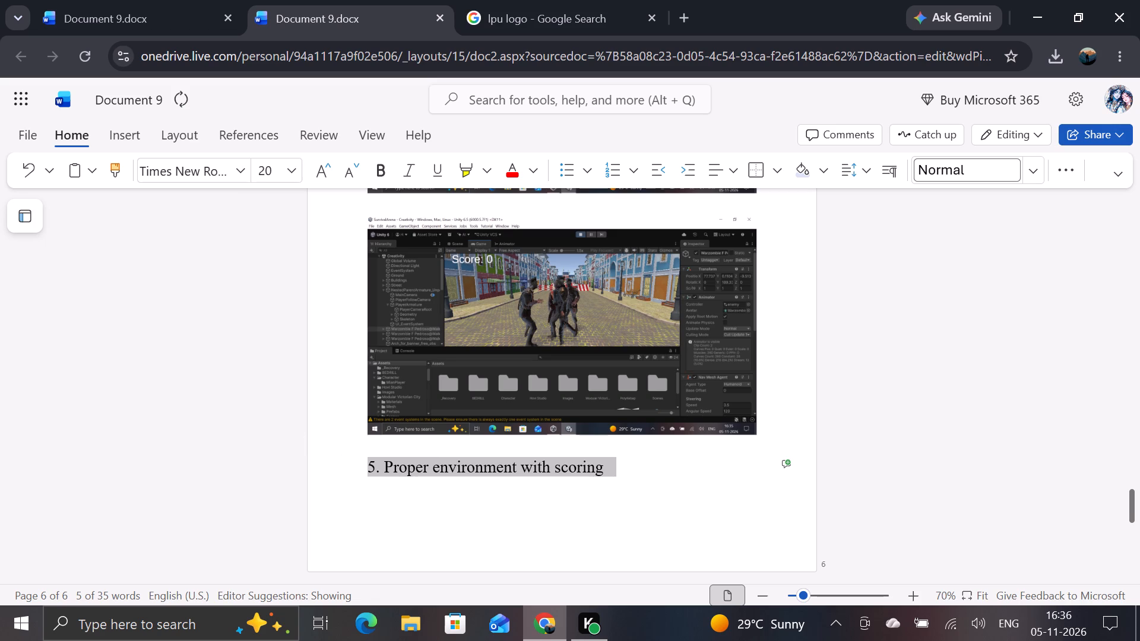
Capitalise the words in the heading so it reads "5. Proper Environment with Scoring".
{"action": "left_click", "coordinate": [438, 469]}
{"action": "key", "text": "BackSpace"}
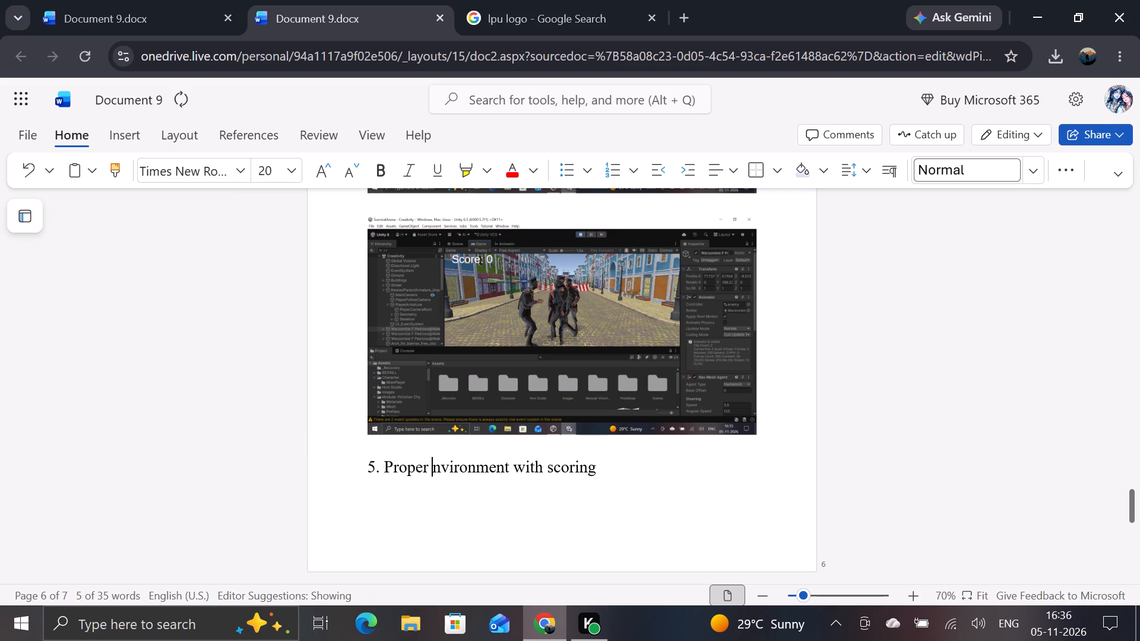
{"action": "key", "text": "shift+e"}
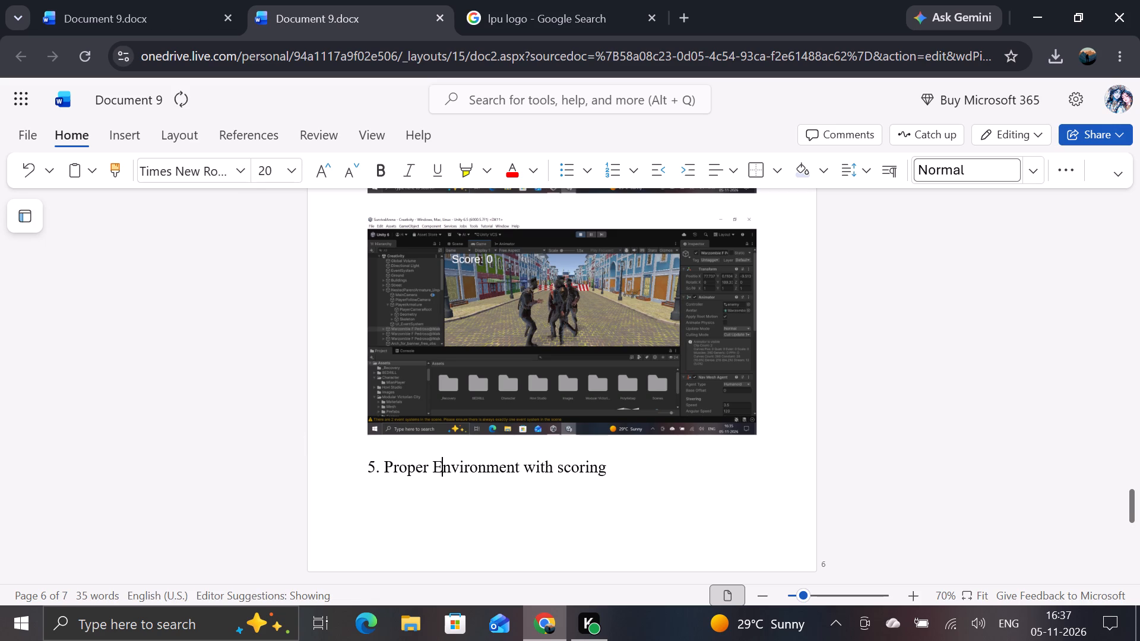
{"action": "left_click", "coordinate": [563, 467]}
{"action": "key", "text": "BackSpace"}
{"action": "key", "text": "shift+s"}
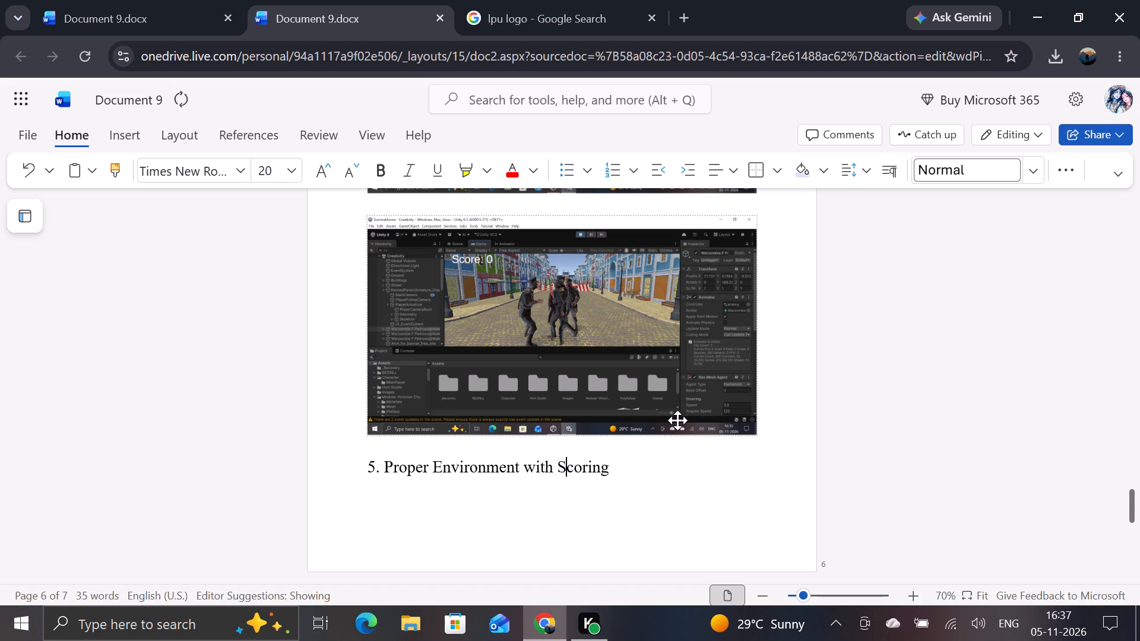
Review the whole report from the cover page through sections 2, 3 and 4 down to the section 5 heading.
{"action": "scroll", "coordinate": [677, 420], "scroll_direction": "up", "scroll_amount": 6}
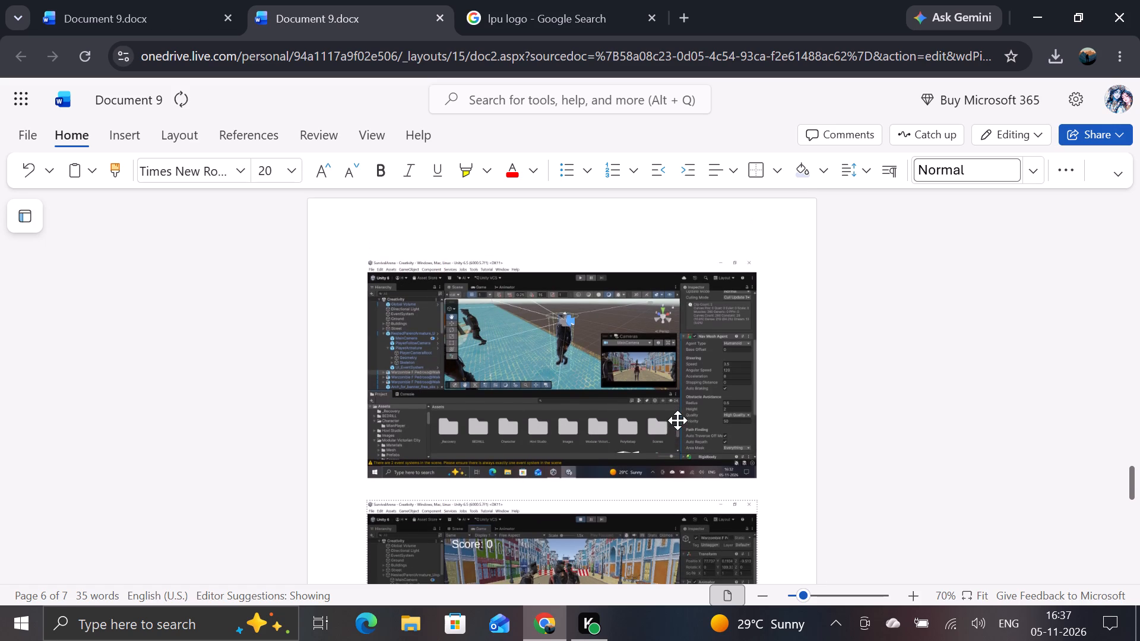
{"action": "scroll", "coordinate": [677, 420], "scroll_direction": "up", "scroll_amount": 3}
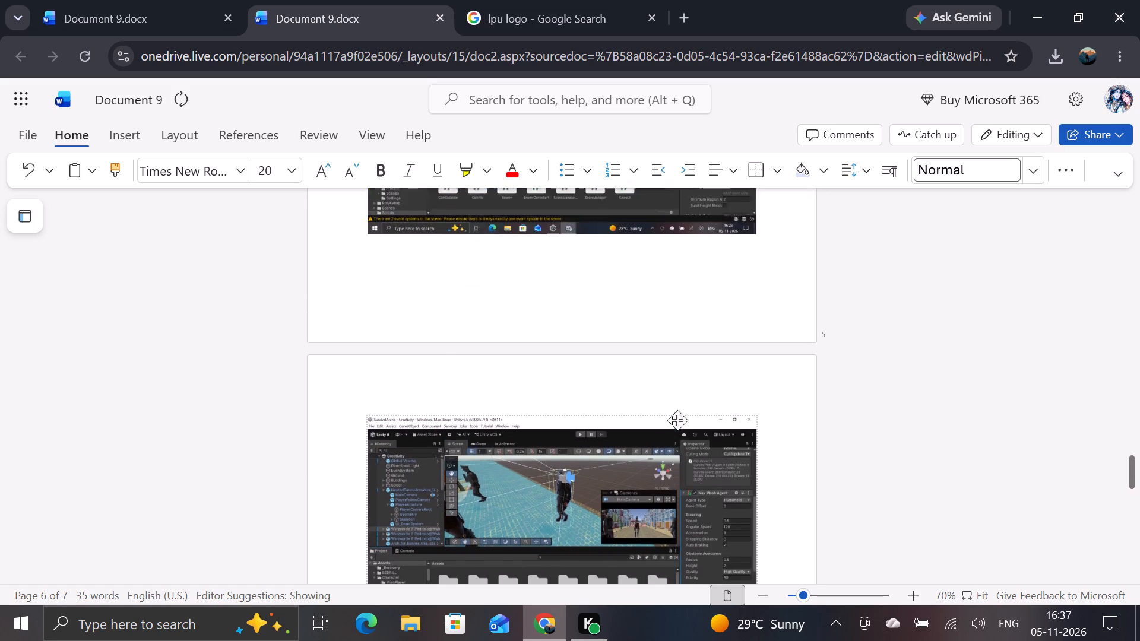
{"action": "scroll", "coordinate": [677, 420], "scroll_direction": "up", "scroll_amount": 9}
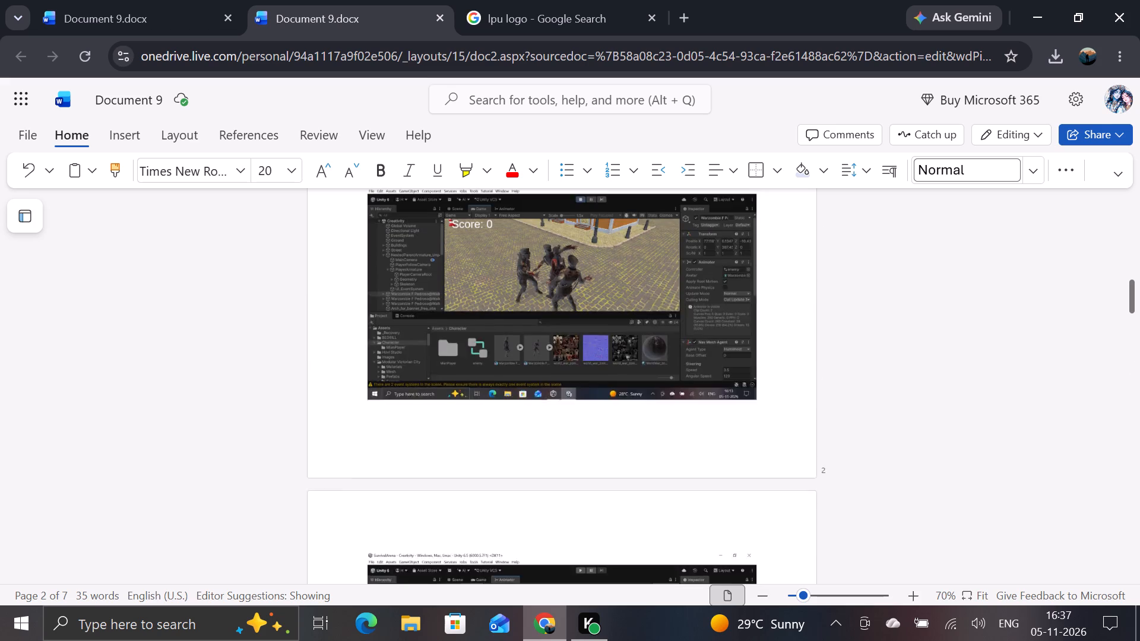
{"action": "scroll", "coordinate": [677, 420], "scroll_direction": "up", "scroll_amount": 4}
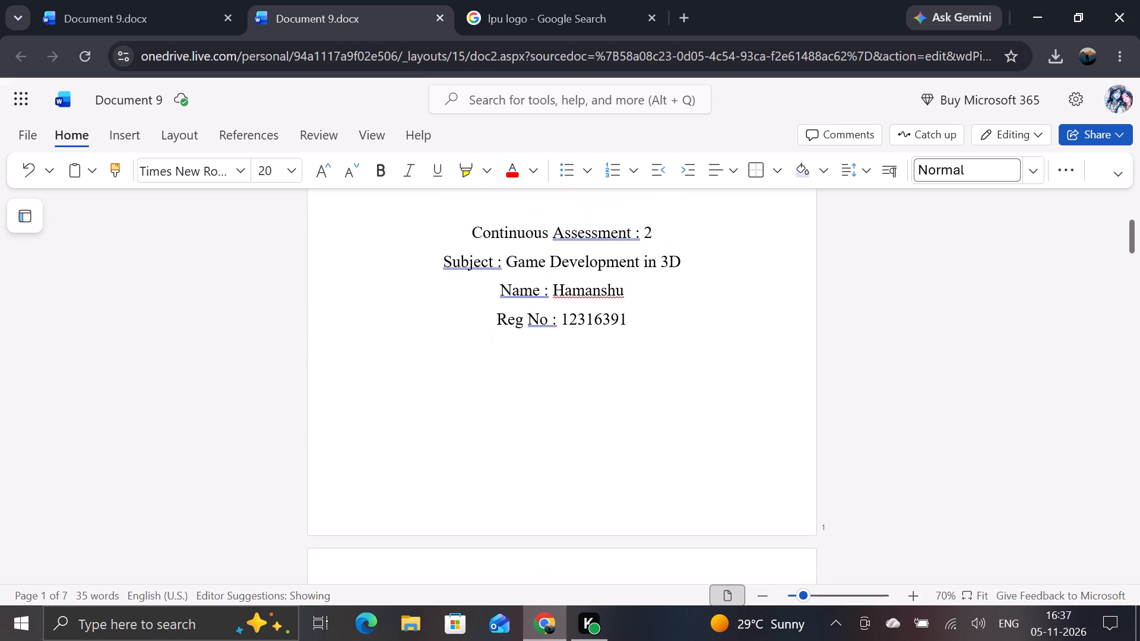
{"action": "scroll", "coordinate": [677, 420], "scroll_direction": "down", "scroll_amount": 4}
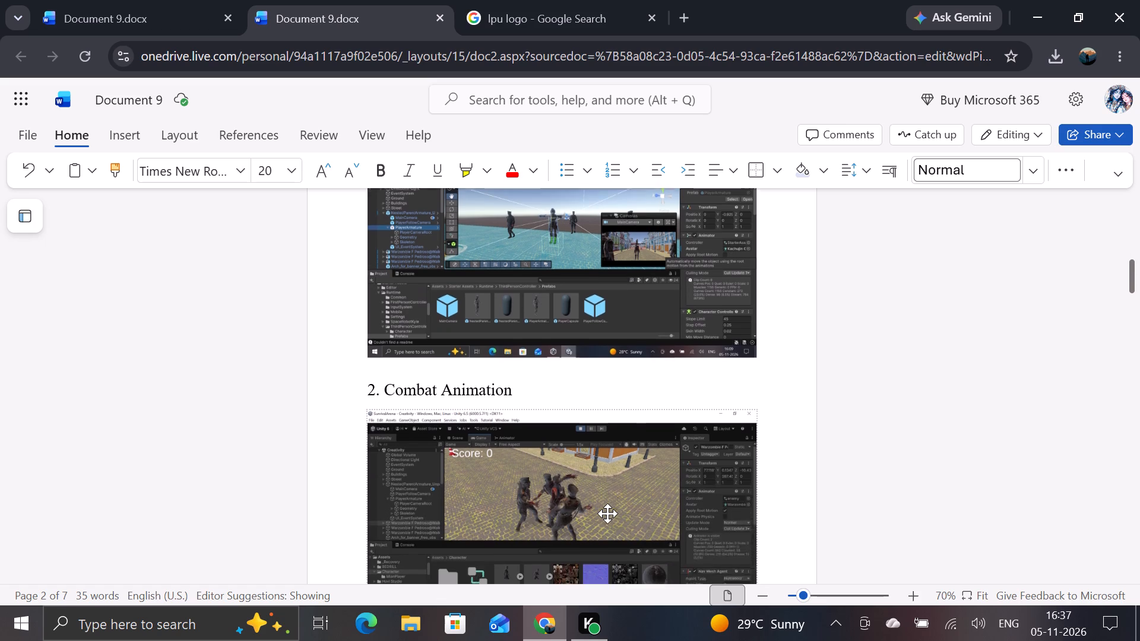
{"action": "scroll", "coordinate": [607, 513], "scroll_direction": "down", "scroll_amount": 3}
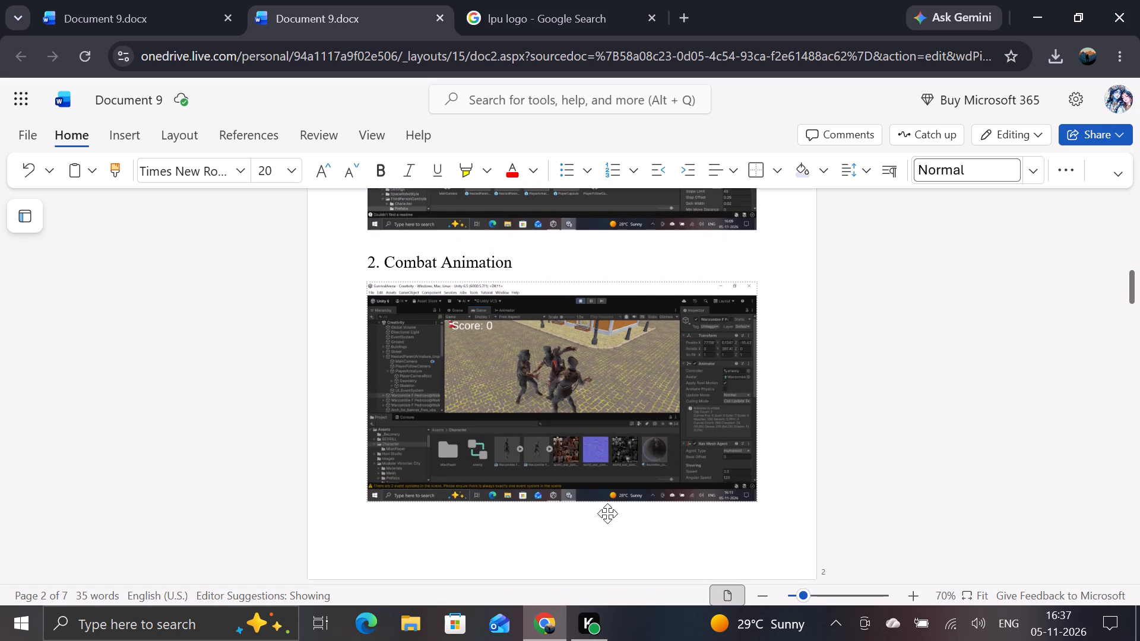
{"action": "scroll", "coordinate": [607, 513], "scroll_direction": "down", "scroll_amount": 1}
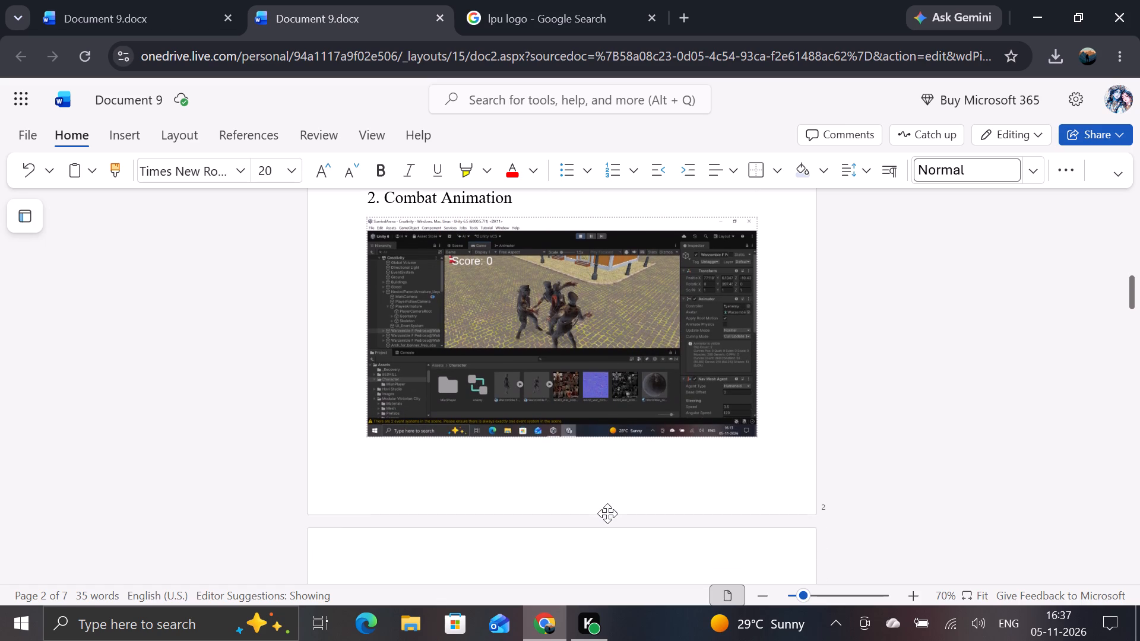
{"action": "scroll", "coordinate": [607, 513], "scroll_direction": "down", "scroll_amount": 2}
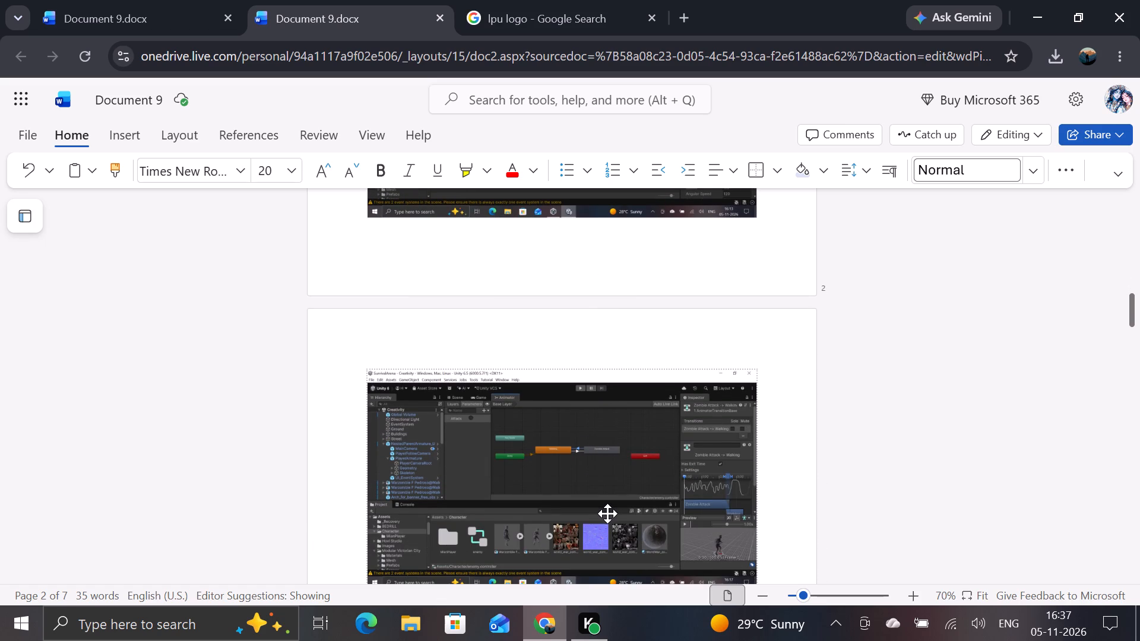
{"action": "scroll", "coordinate": [607, 513], "scroll_direction": "down", "scroll_amount": 2}
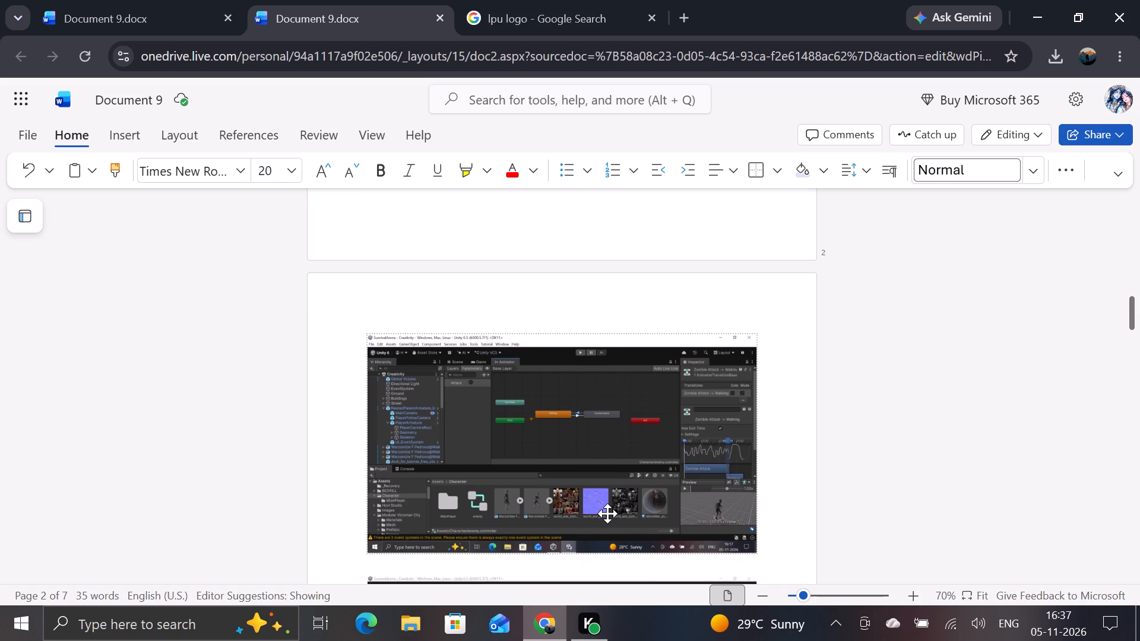
{"action": "scroll", "coordinate": [607, 513], "scroll_direction": "down", "scroll_amount": 1}
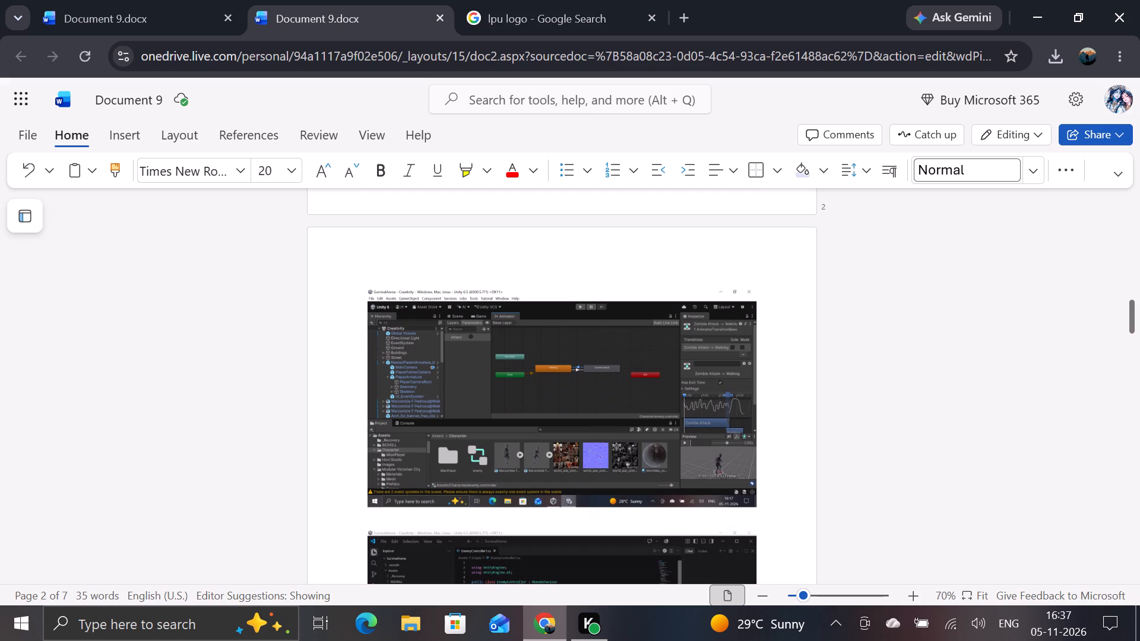
{"action": "scroll", "coordinate": [607, 513], "scroll_direction": "down", "scroll_amount": 4}
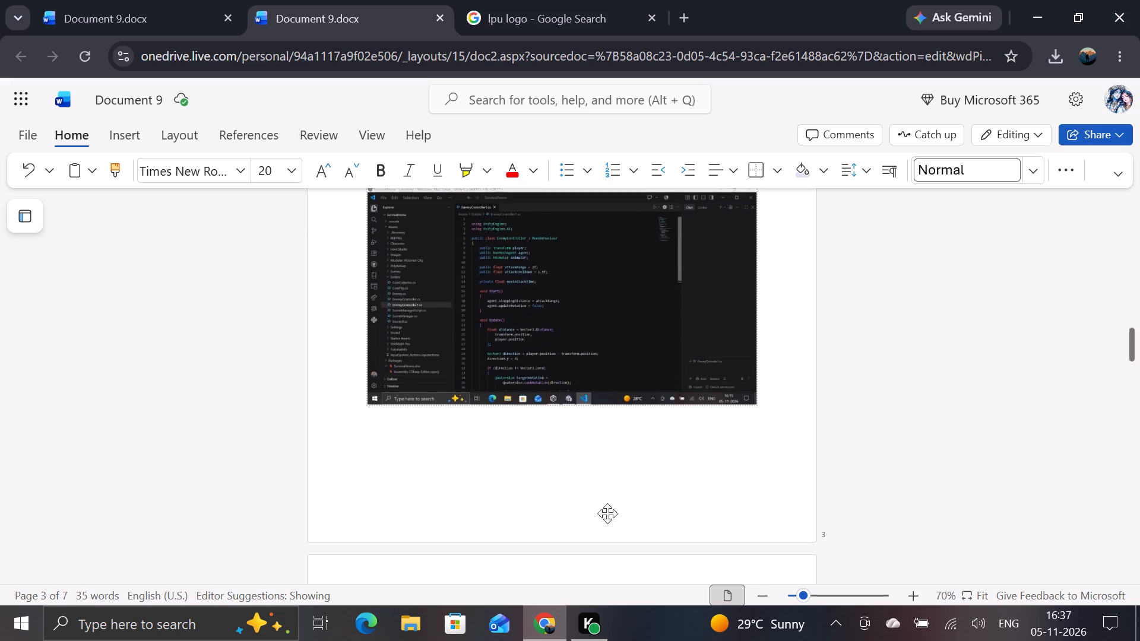
{"action": "scroll", "coordinate": [607, 513], "scroll_direction": "down", "scroll_amount": 5}
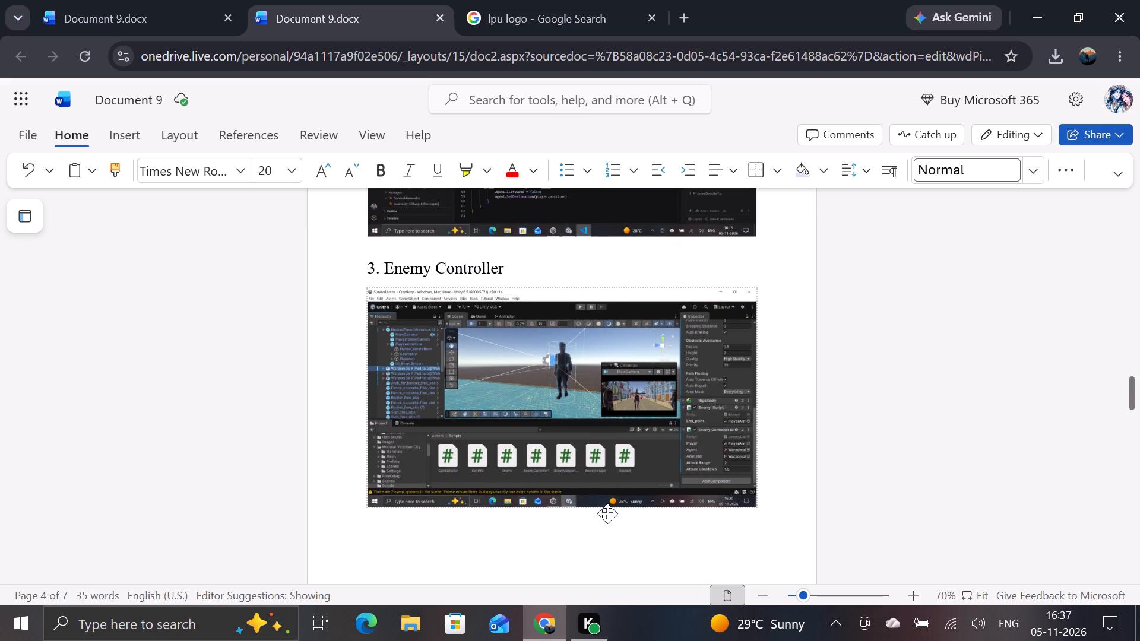
{"action": "scroll", "coordinate": [607, 513], "scroll_direction": "down", "scroll_amount": 2}
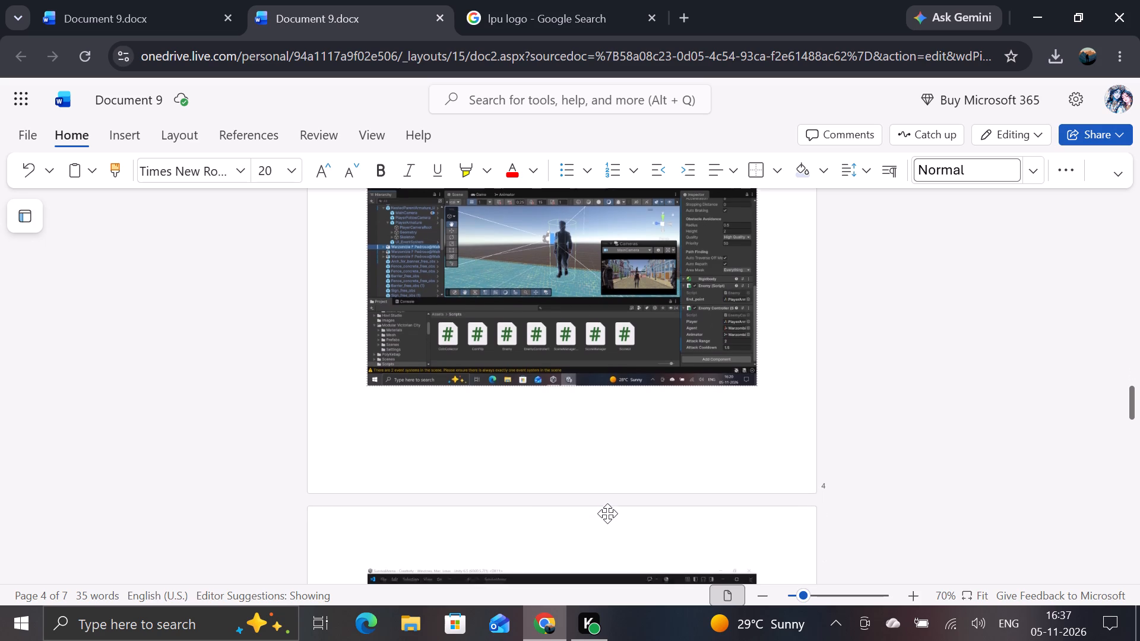
{"action": "scroll", "coordinate": [607, 513], "scroll_direction": "down", "scroll_amount": 4}
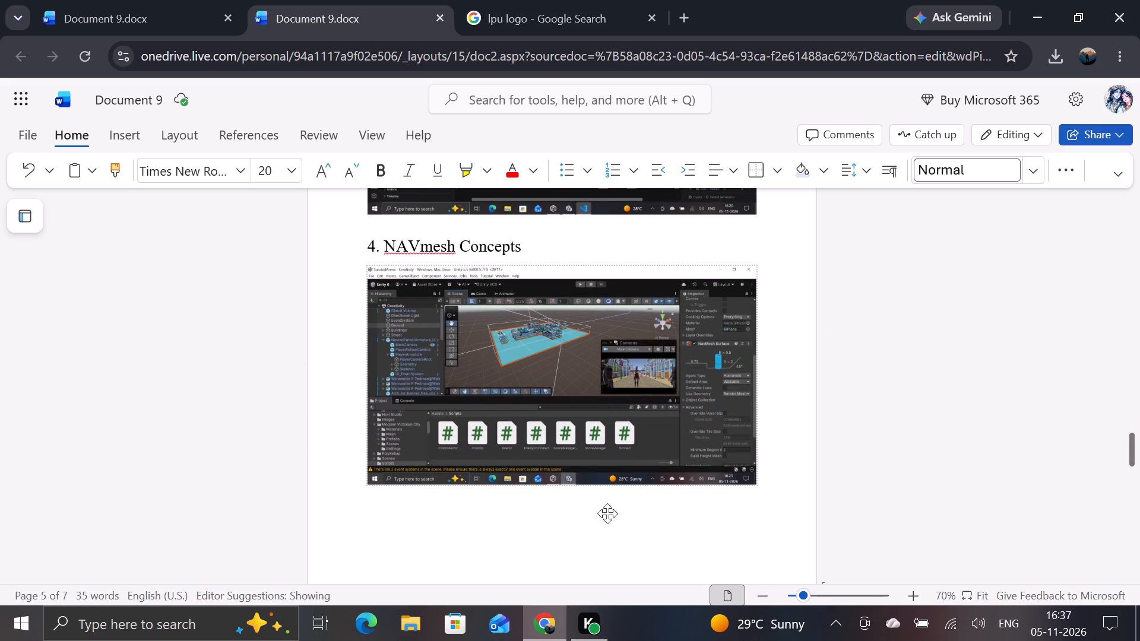
{"action": "scroll", "coordinate": [607, 513], "scroll_direction": "down", "scroll_amount": 2}
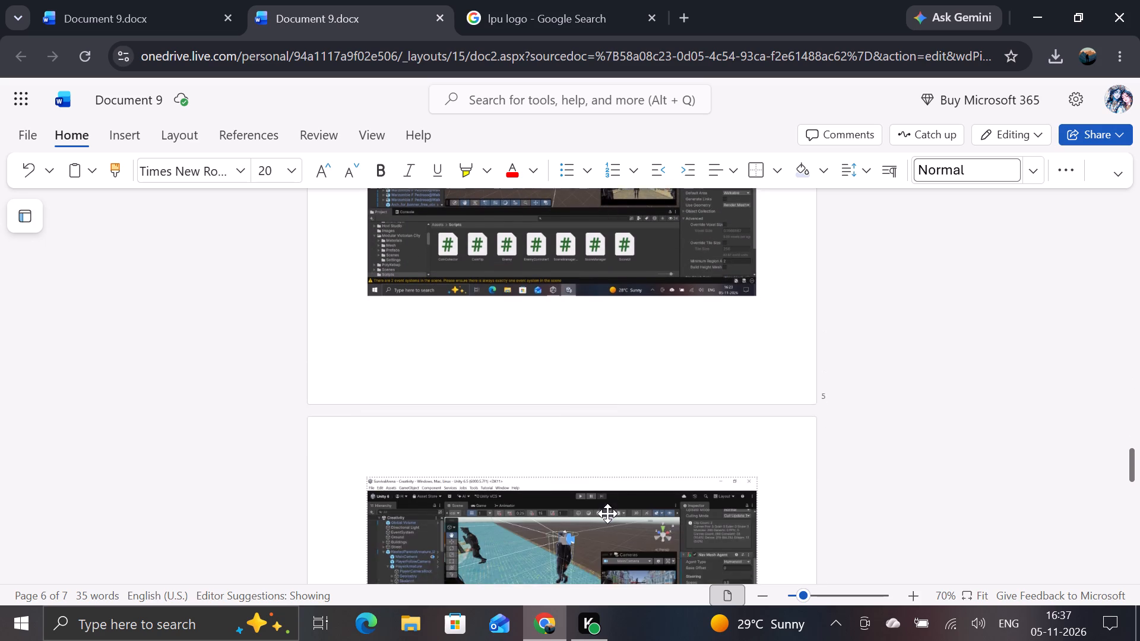
{"action": "scroll", "coordinate": [607, 513], "scroll_direction": "down", "scroll_amount": 3}
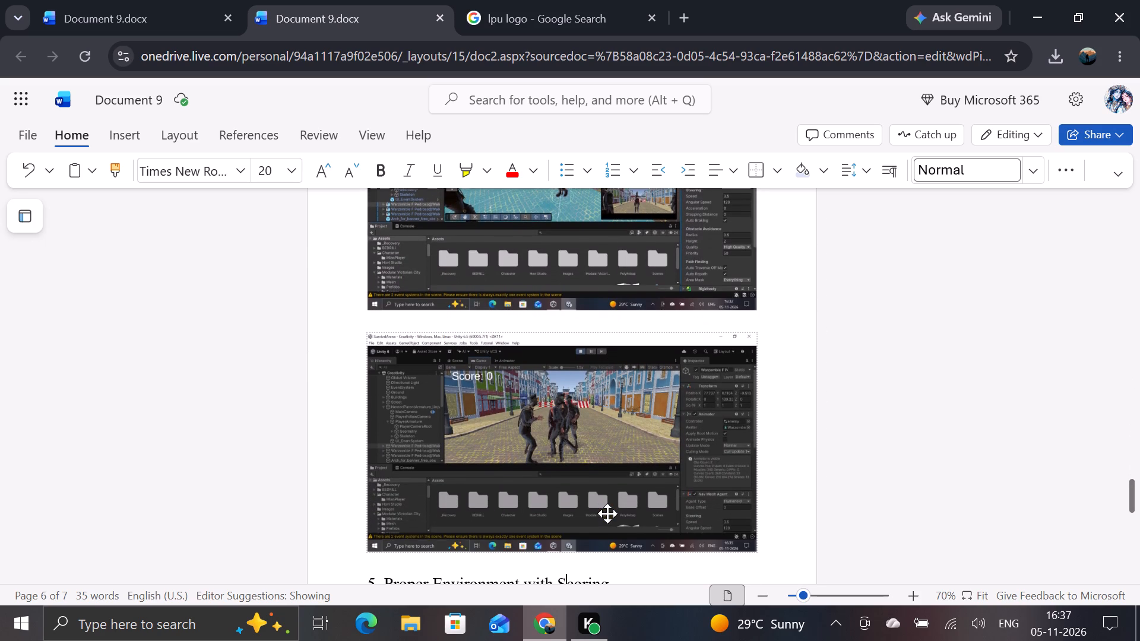
{"action": "scroll", "coordinate": [607, 513], "scroll_direction": "down", "scroll_amount": 2}
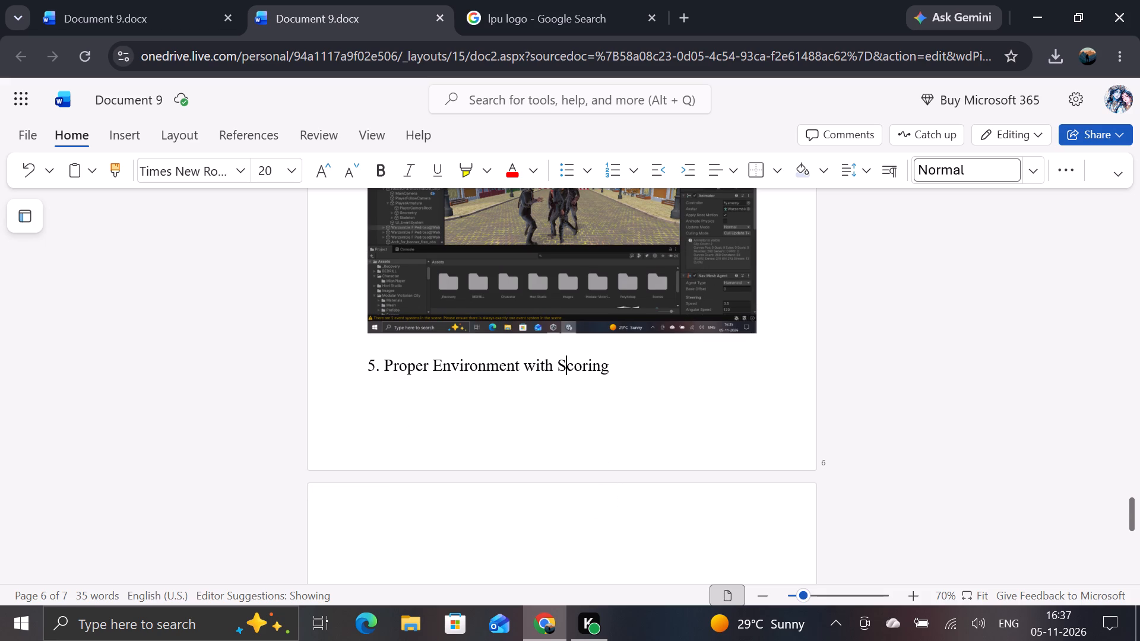
Insert two line breaks after the last gameplay picture to push the "5. Proper Environment with Scoring" heading onto the following page.
{"action": "left_click", "coordinate": [778, 315]}
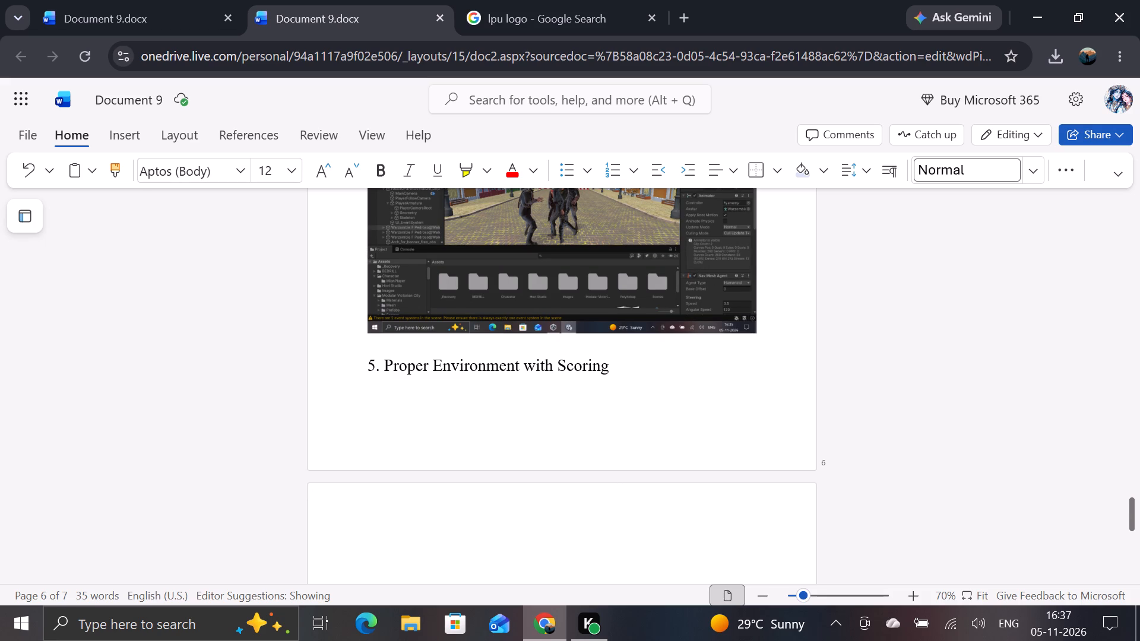
{"action": "key", "text": "Return"}
{"action": "key", "text": "Return"}
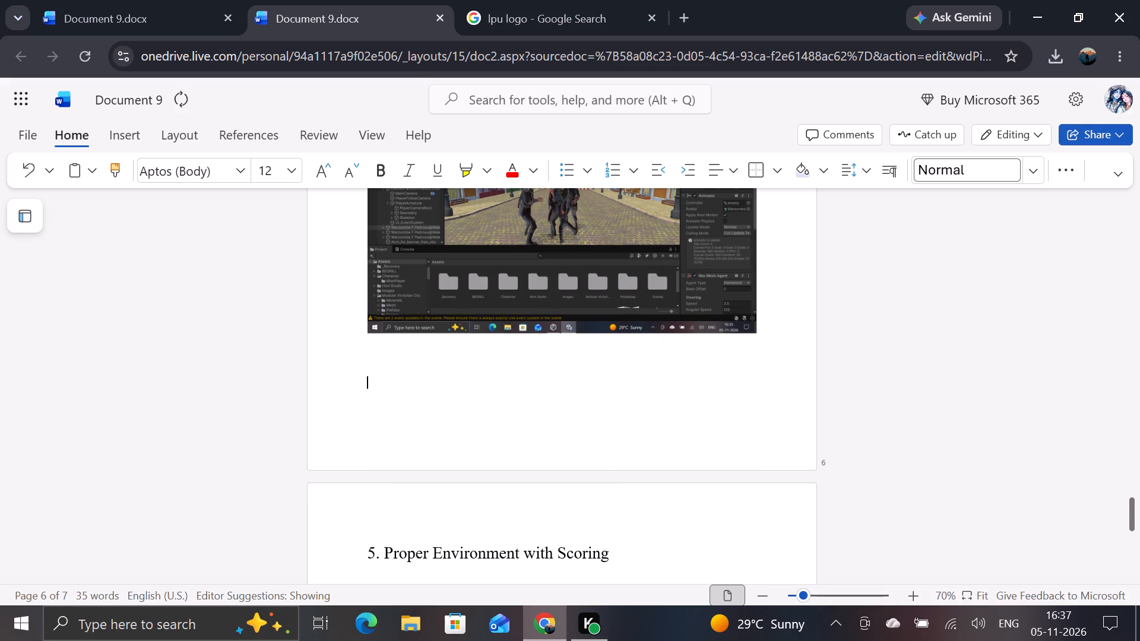
{"action": "left_click", "coordinate": [706, 525]}
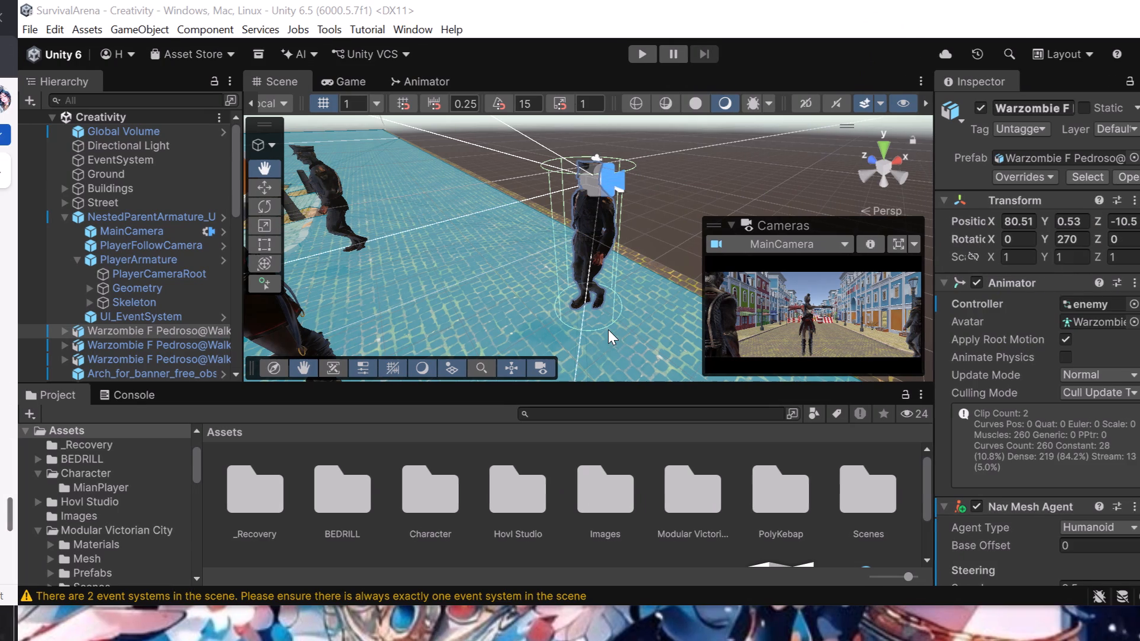
Run the game in Unity, advance the player along the street to a score of 50, and capture the screen.
{"action": "left_click", "coordinate": [622, 59]}
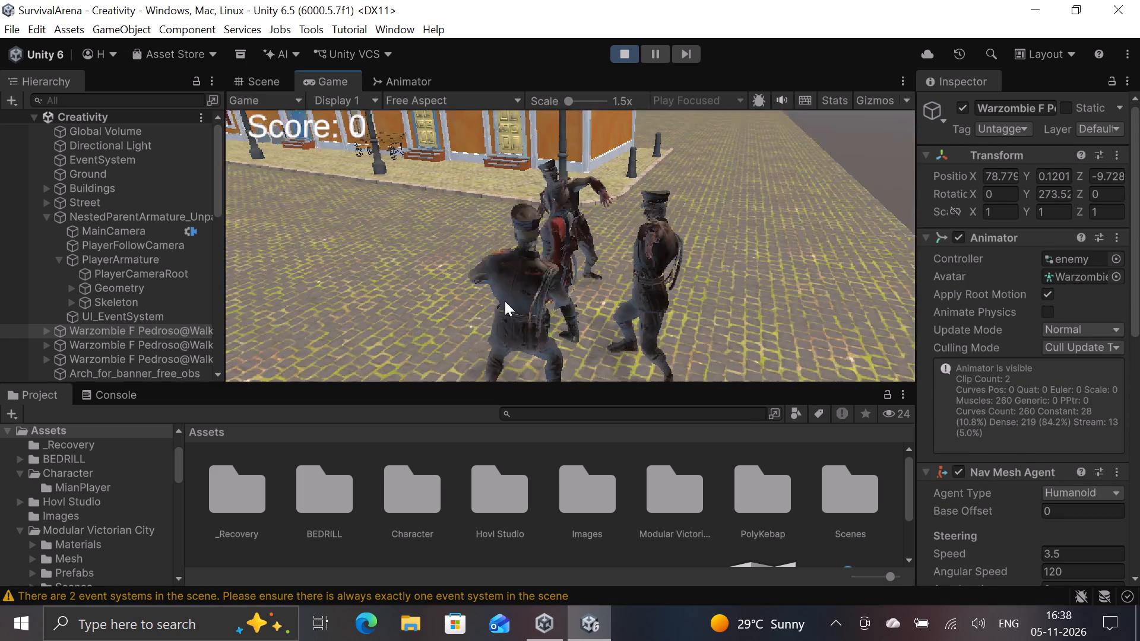
{"action": "key", "text": "w"}
{"action": "key", "text": "w"}
{"action": "key", "text": "w"}
{"action": "key", "text": "w"}
{"action": "key", "text": "w"}
{"action": "key", "text": "w"}
{"action": "key", "text": "w"}
{"action": "key", "text": "w"}
{"action": "key", "text": "w"}
{"action": "key", "text": "w"}
{"action": "key", "text": "w"}
{"action": "key", "text": "w"}
{"action": "key", "text": "w"}
{"action": "key", "text": "w"}
{"action": "key", "text": "w"}
{"action": "key", "text": "w"}
{"action": "key", "text": "w"}
{"action": "key", "text": "w"}
{"action": "key", "text": "w"}
{"action": "key", "text": "w"}
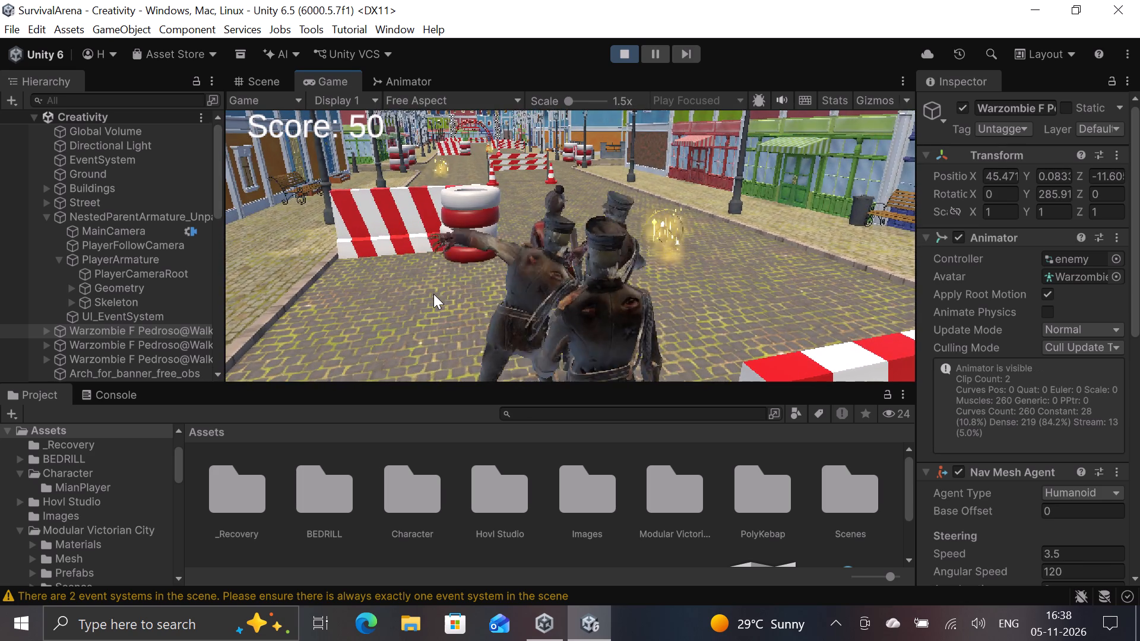
{"action": "key", "text": "Print"}
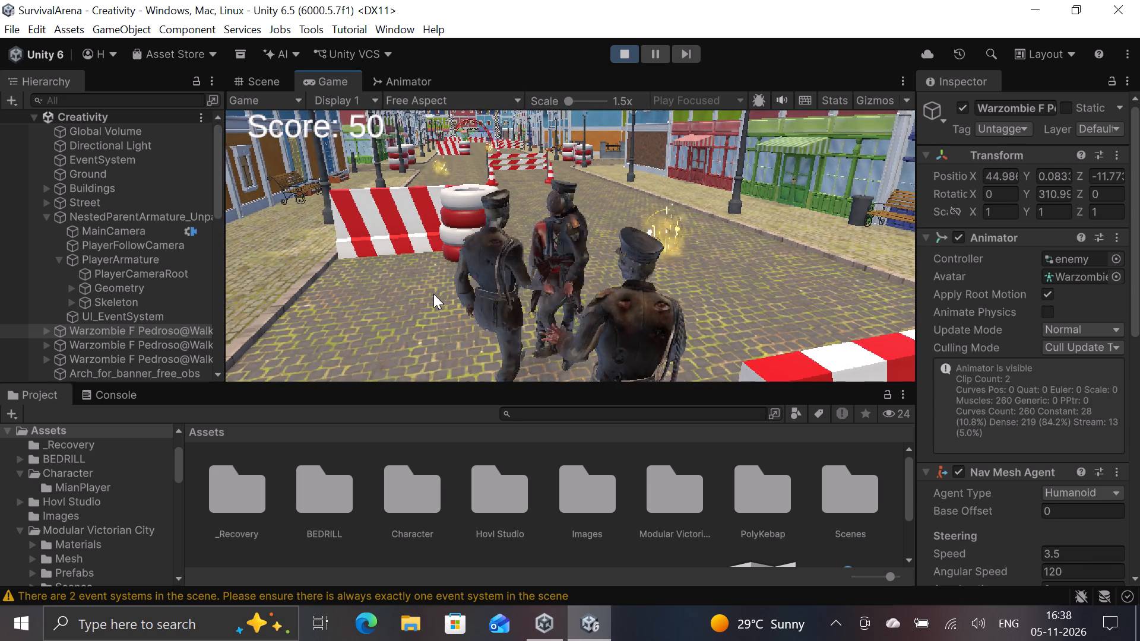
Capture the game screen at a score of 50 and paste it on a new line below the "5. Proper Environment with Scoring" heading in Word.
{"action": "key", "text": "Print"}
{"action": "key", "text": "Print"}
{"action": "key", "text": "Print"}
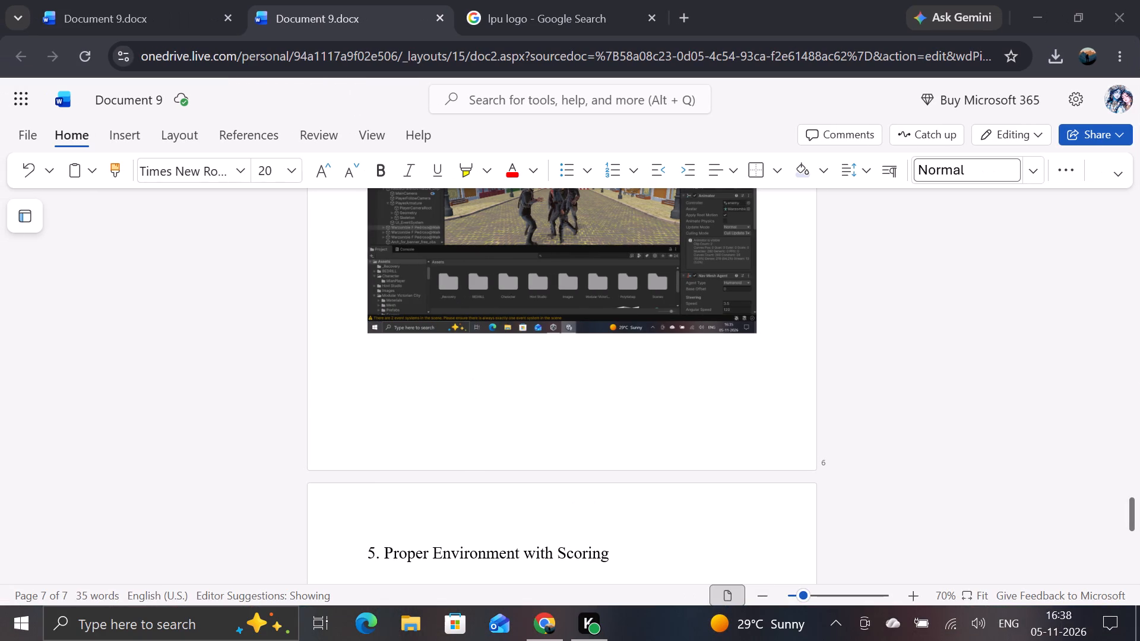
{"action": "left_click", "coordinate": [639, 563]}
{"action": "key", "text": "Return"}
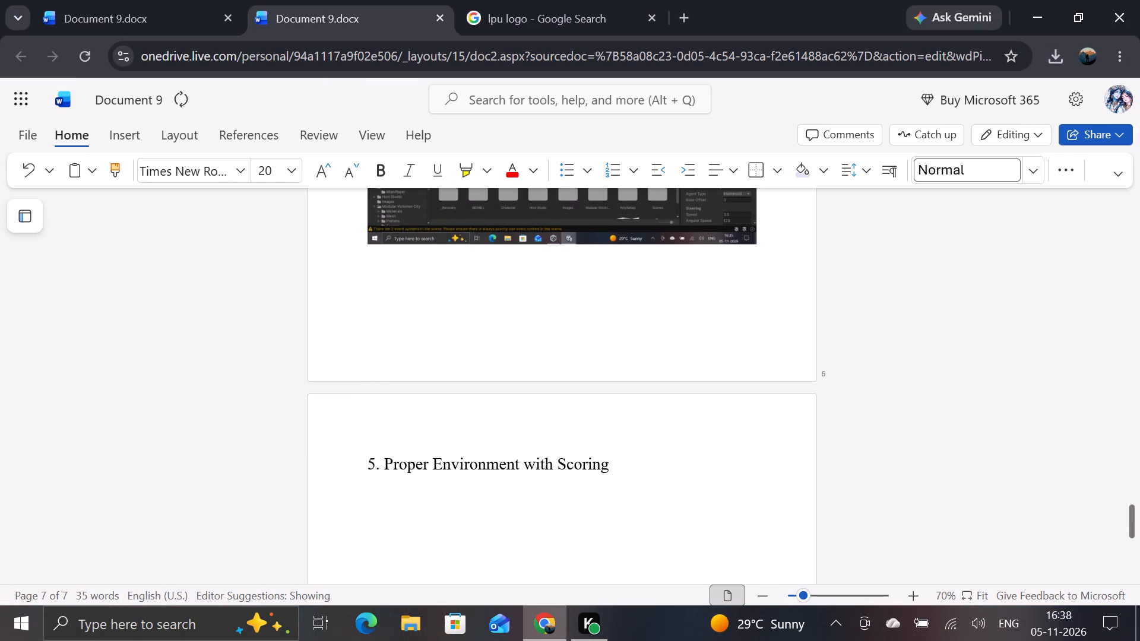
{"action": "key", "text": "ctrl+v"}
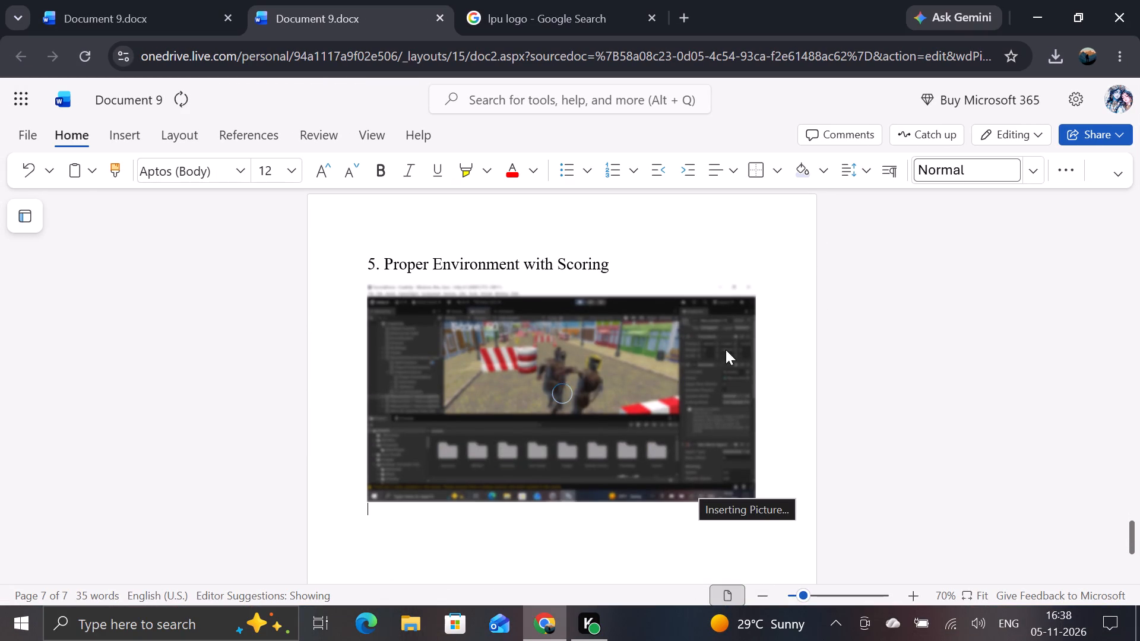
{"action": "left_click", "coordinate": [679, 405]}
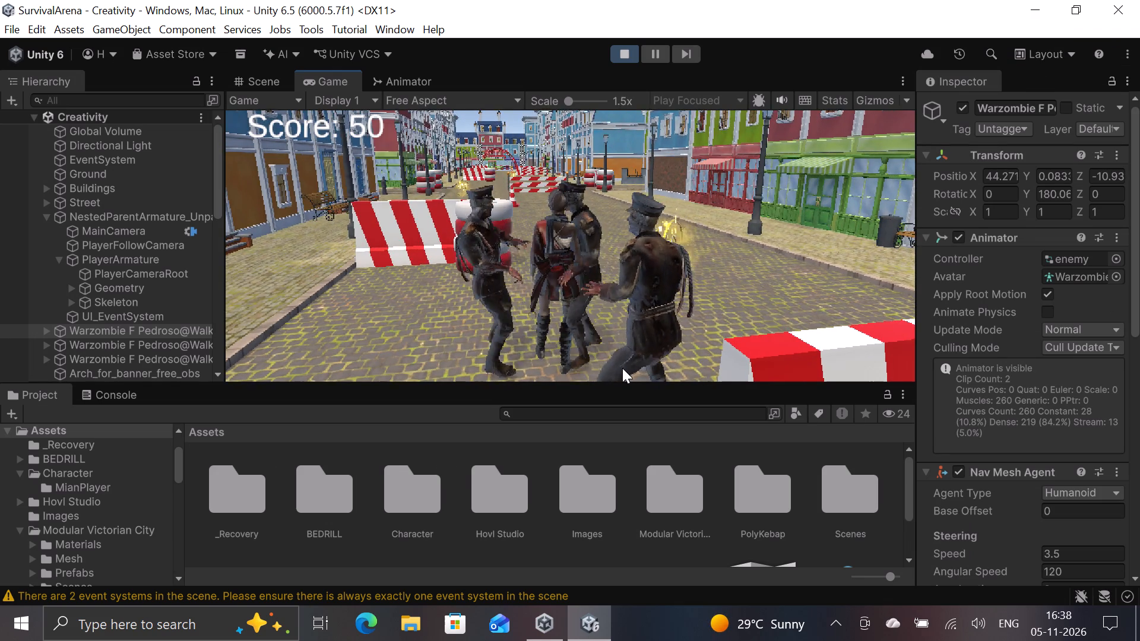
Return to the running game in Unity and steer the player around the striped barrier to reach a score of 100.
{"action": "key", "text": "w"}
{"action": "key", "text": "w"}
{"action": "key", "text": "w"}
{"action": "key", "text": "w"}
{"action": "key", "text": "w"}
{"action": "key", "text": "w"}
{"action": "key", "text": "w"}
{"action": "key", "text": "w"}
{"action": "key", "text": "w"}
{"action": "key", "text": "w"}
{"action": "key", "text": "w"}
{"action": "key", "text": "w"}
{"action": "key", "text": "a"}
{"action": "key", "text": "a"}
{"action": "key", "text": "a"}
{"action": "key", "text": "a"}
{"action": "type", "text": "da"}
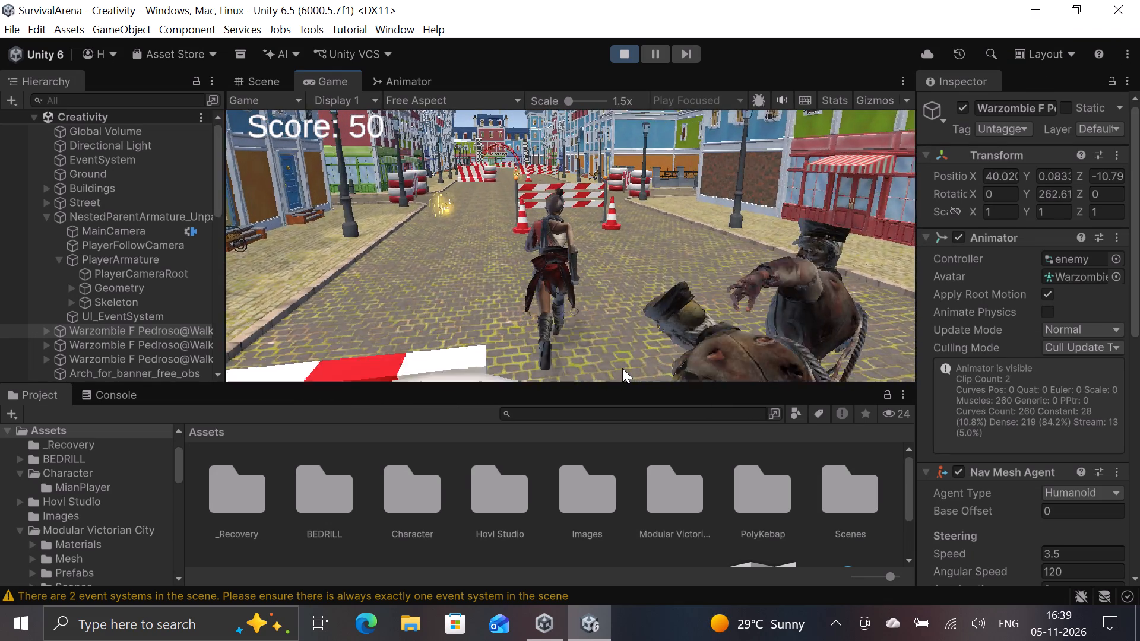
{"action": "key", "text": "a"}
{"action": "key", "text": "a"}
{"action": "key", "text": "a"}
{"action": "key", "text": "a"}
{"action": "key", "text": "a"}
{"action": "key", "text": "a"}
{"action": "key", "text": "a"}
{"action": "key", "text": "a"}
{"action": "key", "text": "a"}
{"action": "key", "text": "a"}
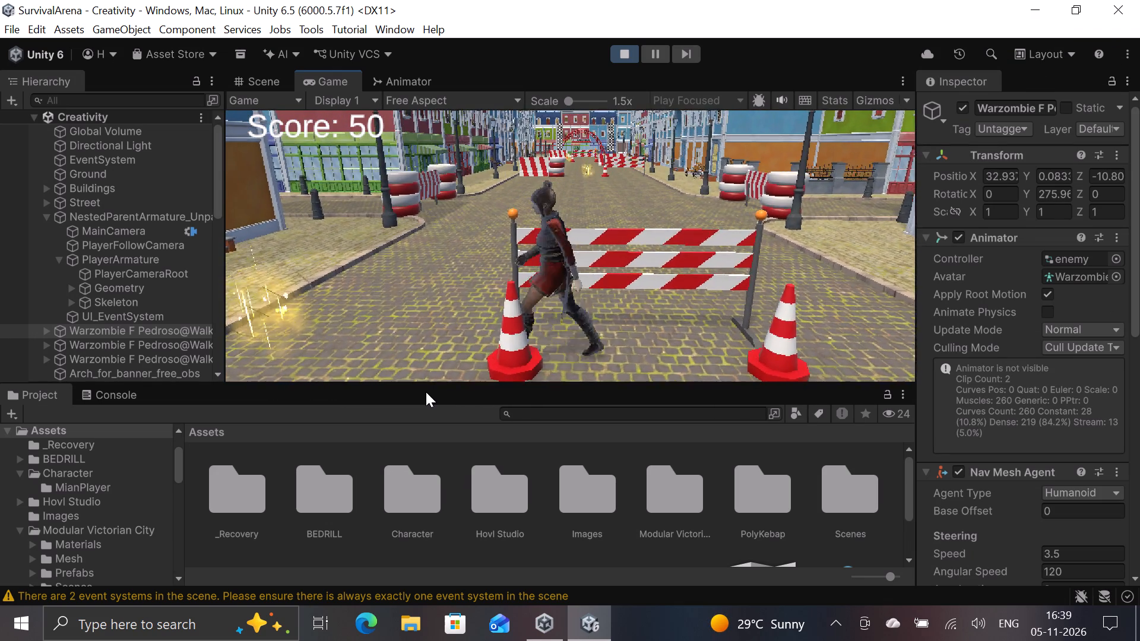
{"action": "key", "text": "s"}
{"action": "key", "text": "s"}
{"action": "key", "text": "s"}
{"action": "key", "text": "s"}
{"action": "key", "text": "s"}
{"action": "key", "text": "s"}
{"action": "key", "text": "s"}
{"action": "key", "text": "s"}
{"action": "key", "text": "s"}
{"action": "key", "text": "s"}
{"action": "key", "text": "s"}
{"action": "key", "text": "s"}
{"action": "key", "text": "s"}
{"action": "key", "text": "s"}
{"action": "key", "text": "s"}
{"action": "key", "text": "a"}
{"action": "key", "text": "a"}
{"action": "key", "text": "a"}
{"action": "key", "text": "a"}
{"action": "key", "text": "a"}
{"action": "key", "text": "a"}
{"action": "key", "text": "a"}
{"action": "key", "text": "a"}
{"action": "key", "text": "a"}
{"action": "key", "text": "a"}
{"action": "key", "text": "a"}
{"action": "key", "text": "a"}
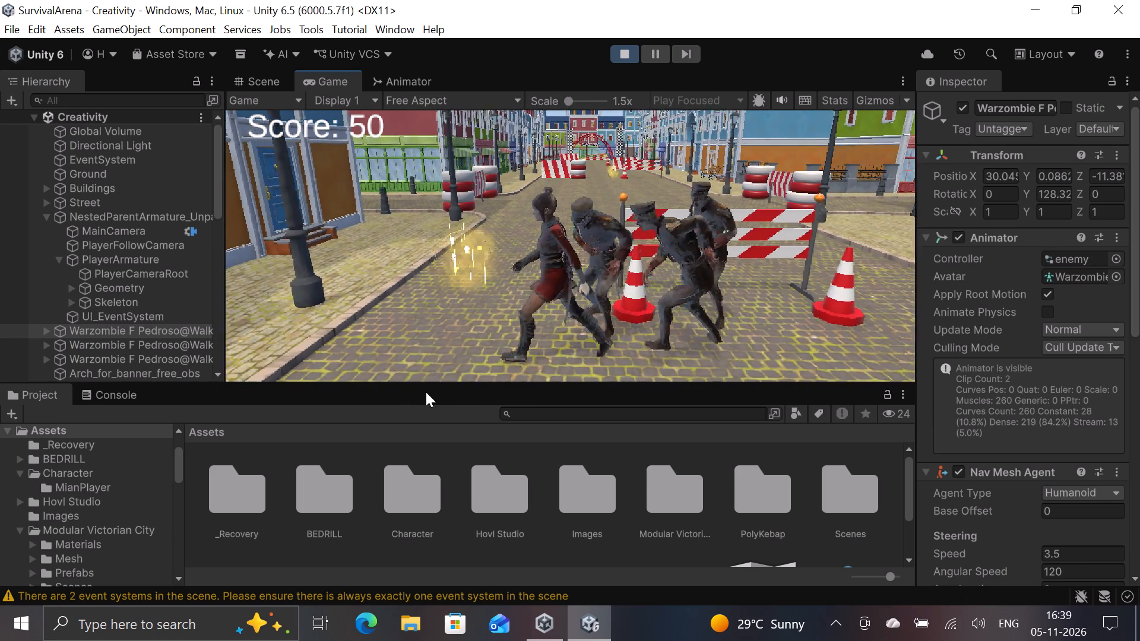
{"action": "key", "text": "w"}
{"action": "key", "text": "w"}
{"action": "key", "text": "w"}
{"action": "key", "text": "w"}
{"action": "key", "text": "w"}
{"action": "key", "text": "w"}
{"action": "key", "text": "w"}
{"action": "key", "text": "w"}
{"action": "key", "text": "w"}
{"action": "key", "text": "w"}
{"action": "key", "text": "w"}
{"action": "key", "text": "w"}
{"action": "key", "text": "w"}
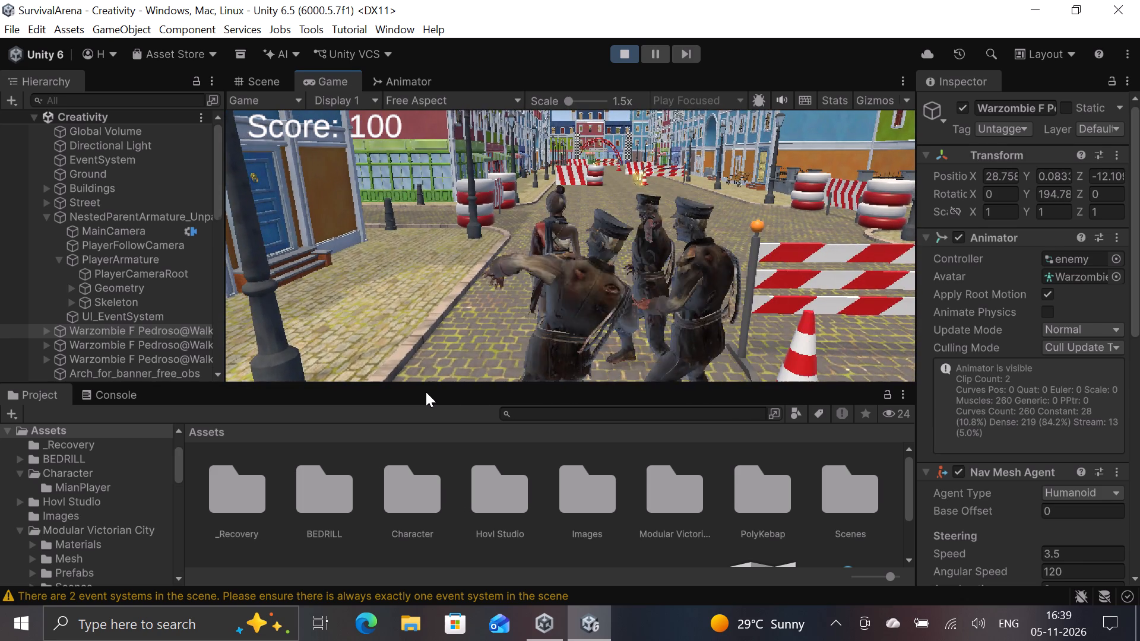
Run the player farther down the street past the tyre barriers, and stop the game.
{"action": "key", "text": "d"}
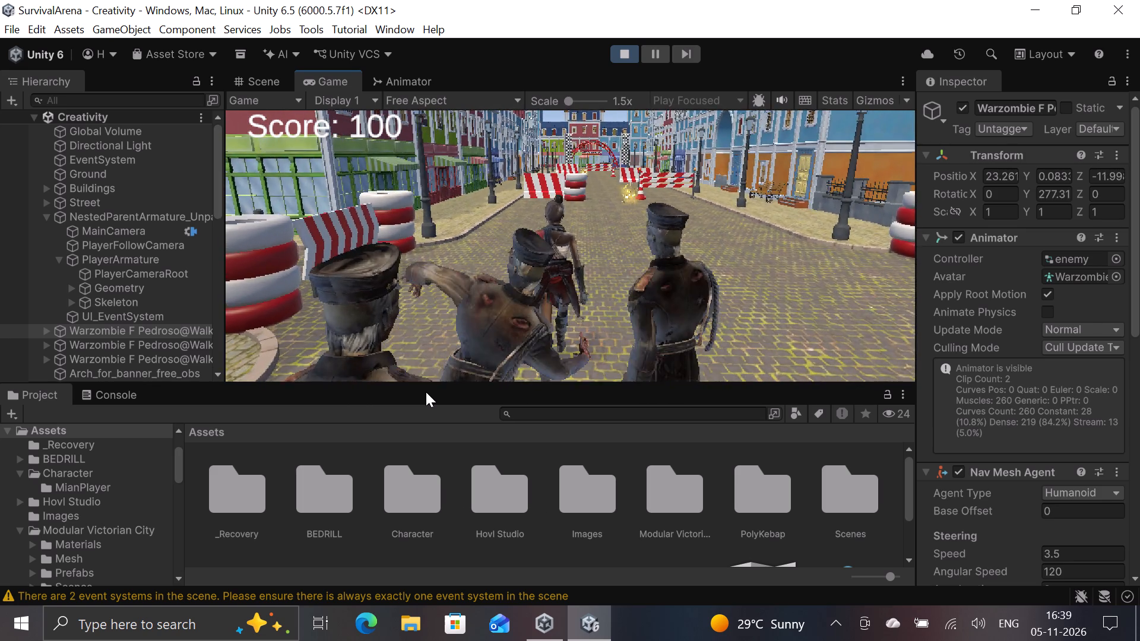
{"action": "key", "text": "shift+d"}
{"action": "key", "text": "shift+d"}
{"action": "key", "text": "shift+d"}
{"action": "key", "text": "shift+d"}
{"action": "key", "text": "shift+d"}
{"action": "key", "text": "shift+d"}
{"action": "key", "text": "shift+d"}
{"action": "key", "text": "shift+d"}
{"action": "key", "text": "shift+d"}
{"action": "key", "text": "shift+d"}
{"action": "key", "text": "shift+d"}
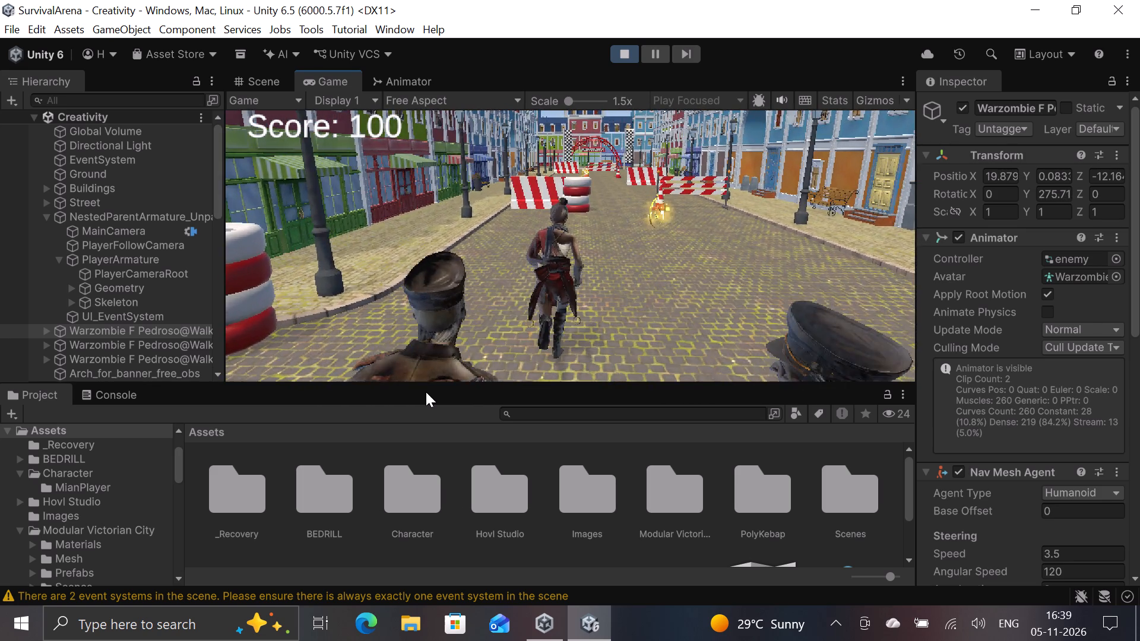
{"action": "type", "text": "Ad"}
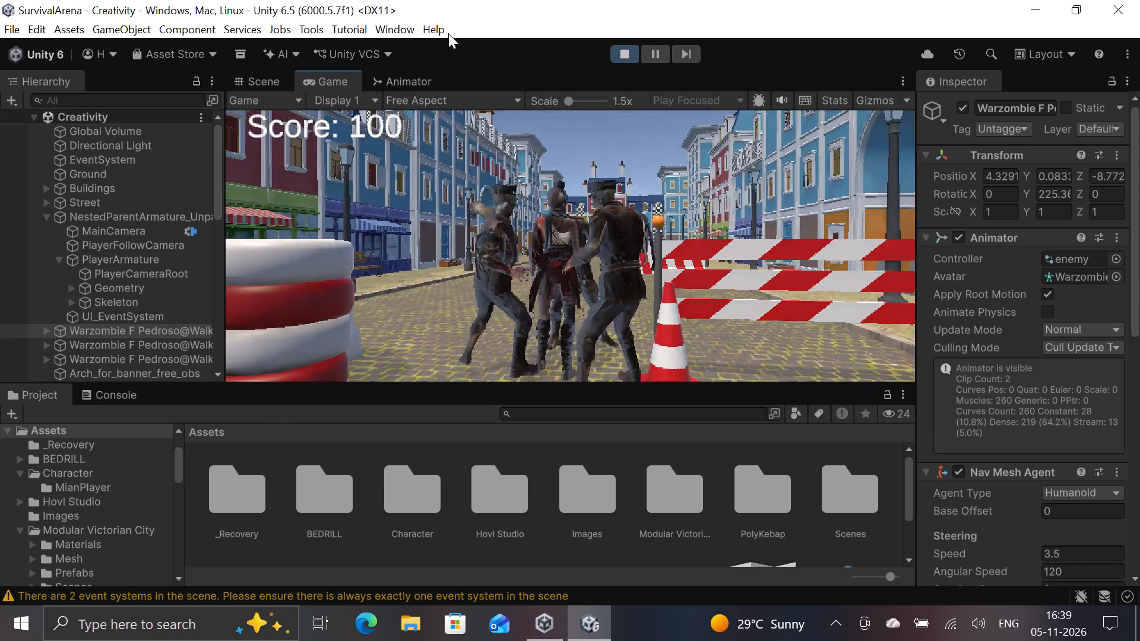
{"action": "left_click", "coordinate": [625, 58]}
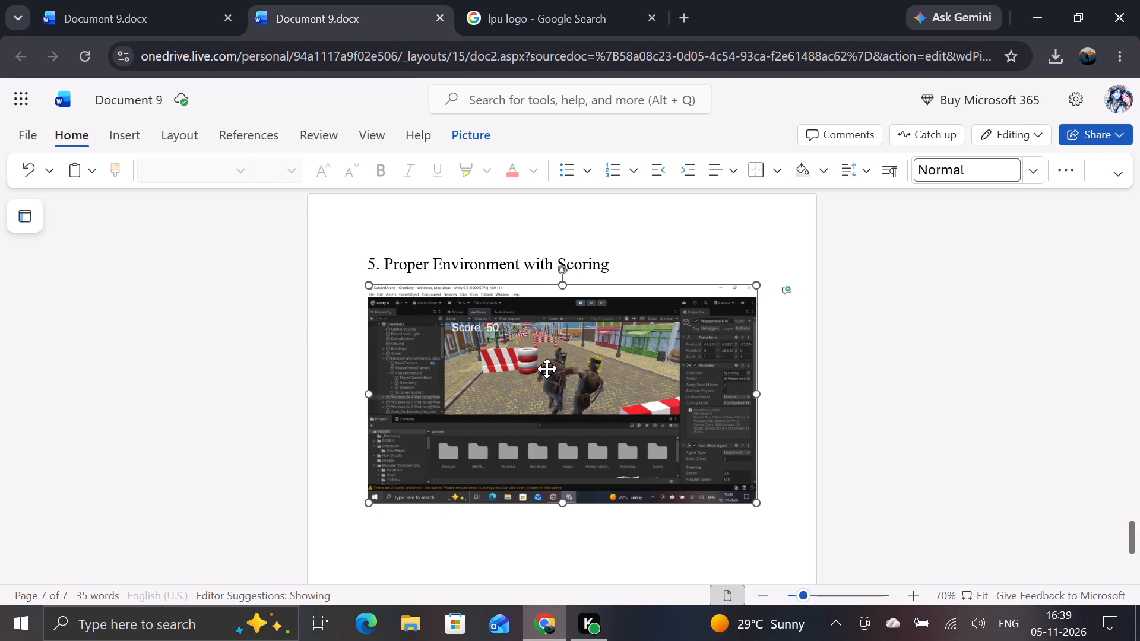
Back in the Word report, add an empty line between the section 5 heading and the gameplay picture.
{"action": "left_click", "coordinate": [533, 358]}
{"action": "left_click", "coordinate": [642, 264]}
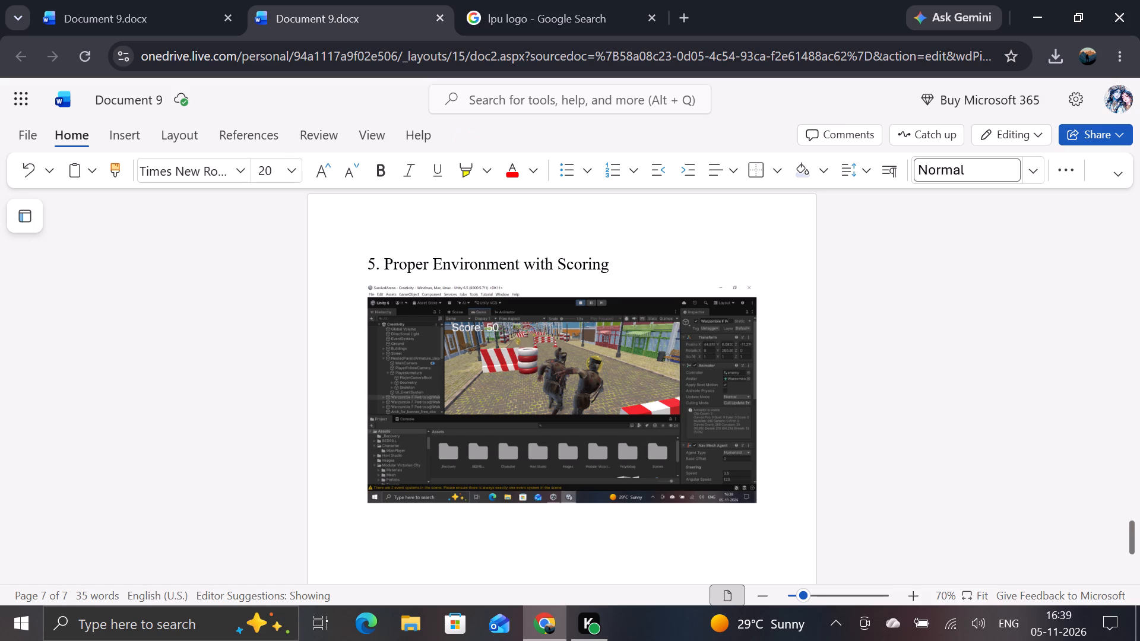
{"action": "key", "text": "Return"}
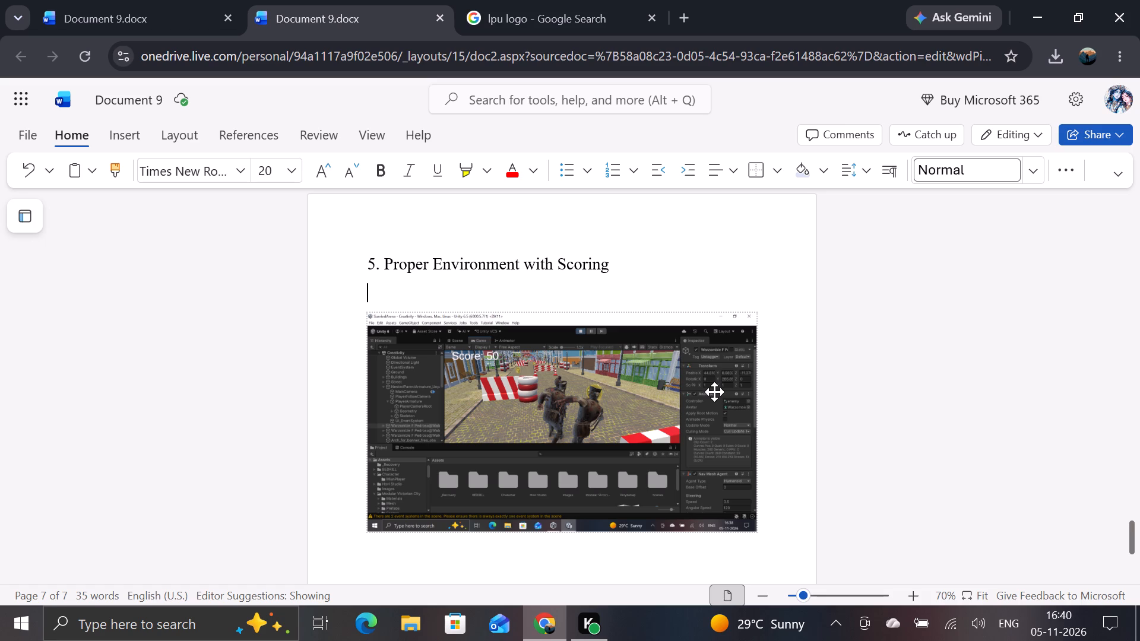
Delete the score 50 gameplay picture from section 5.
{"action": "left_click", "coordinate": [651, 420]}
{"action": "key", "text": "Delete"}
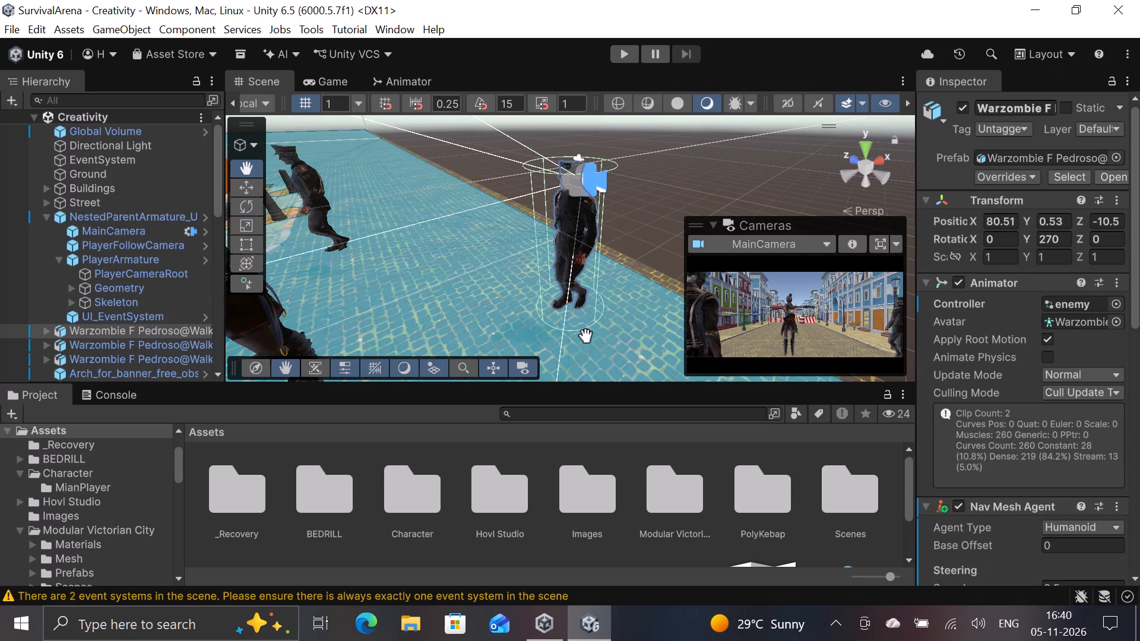
Start the game again in Unity and advance the player along the street to a score of 50.
{"action": "left_click", "coordinate": [629, 52]}
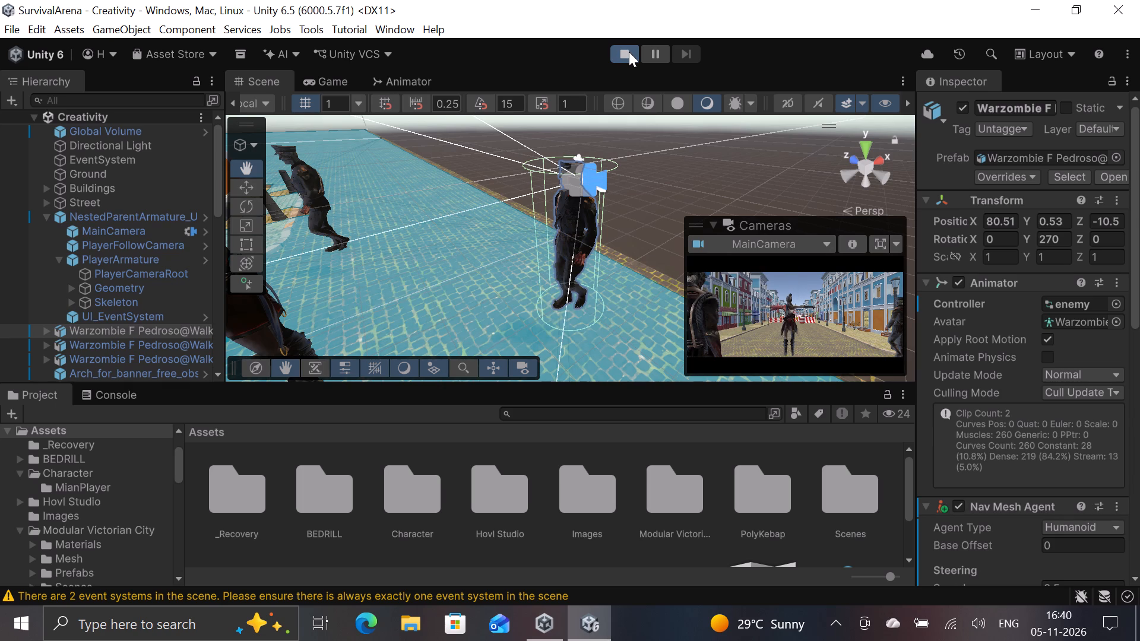
{"action": "key", "text": "w"}
{"action": "key", "text": "w"}
{"action": "key", "text": "w"}
{"action": "key", "text": "w"}
{"action": "key", "text": "w"}
{"action": "key", "text": "w"}
{"action": "key", "text": "w"}
{"action": "key", "text": "w"}
{"action": "key", "text": "w"}
{"action": "key", "text": "w"}
{"action": "key", "text": "w"}
{"action": "key", "text": "w"}
{"action": "key", "text": "w"}
{"action": "key", "text": "w"}
{"action": "key", "text": "w"}
{"action": "key", "text": "w"}
{"action": "key", "text": "w"}
{"action": "key", "text": "w"}
{"action": "key", "text": "w"}
{"action": "key", "text": "w"}
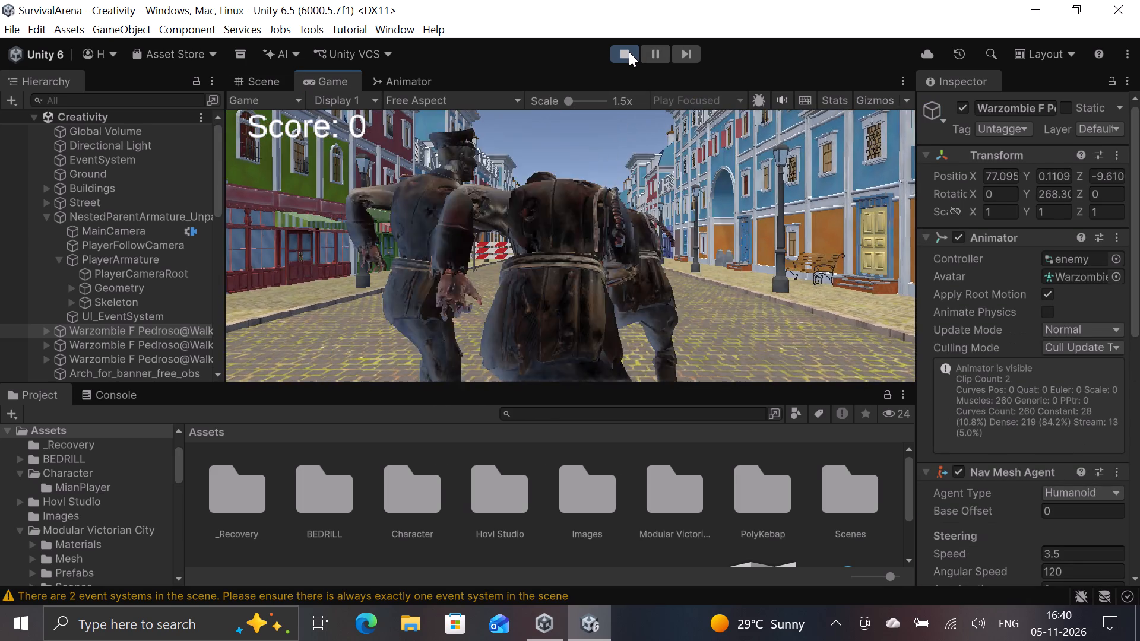
{"action": "key", "text": "w"}
{"action": "key", "text": "w"}
{"action": "key", "text": "w"}
{"action": "key", "text": "w"}
{"action": "key", "text": "w"}
{"action": "key", "text": "w"}
{"action": "key", "text": "w"}
{"action": "key", "text": "w"}
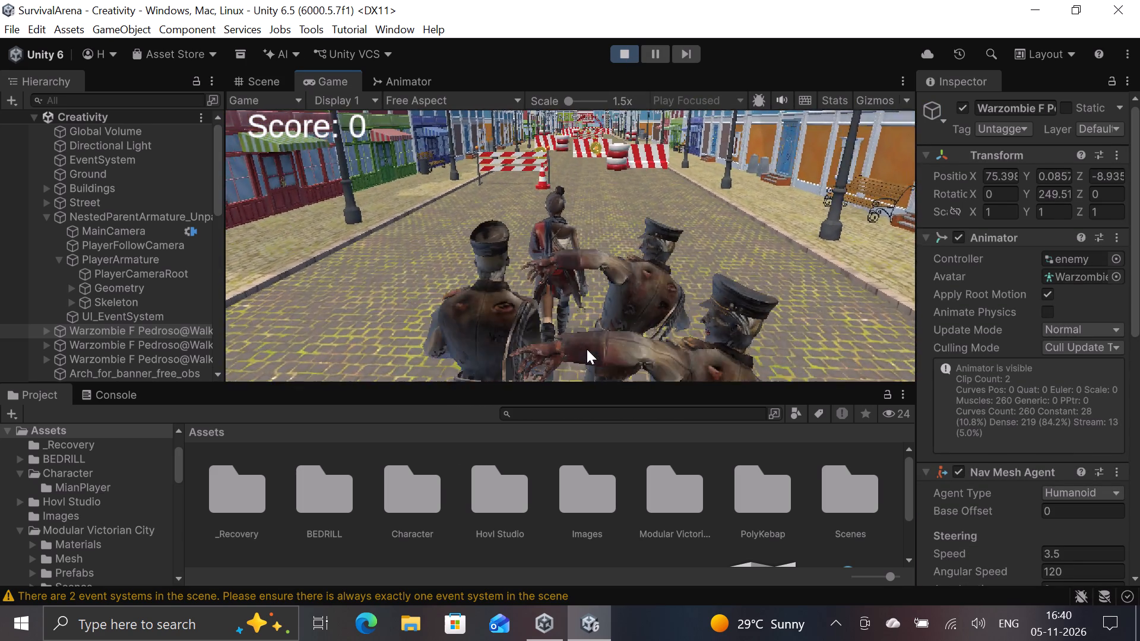
{"action": "type", "text": "DA"}
{"action": "type", "text": "Ad"}
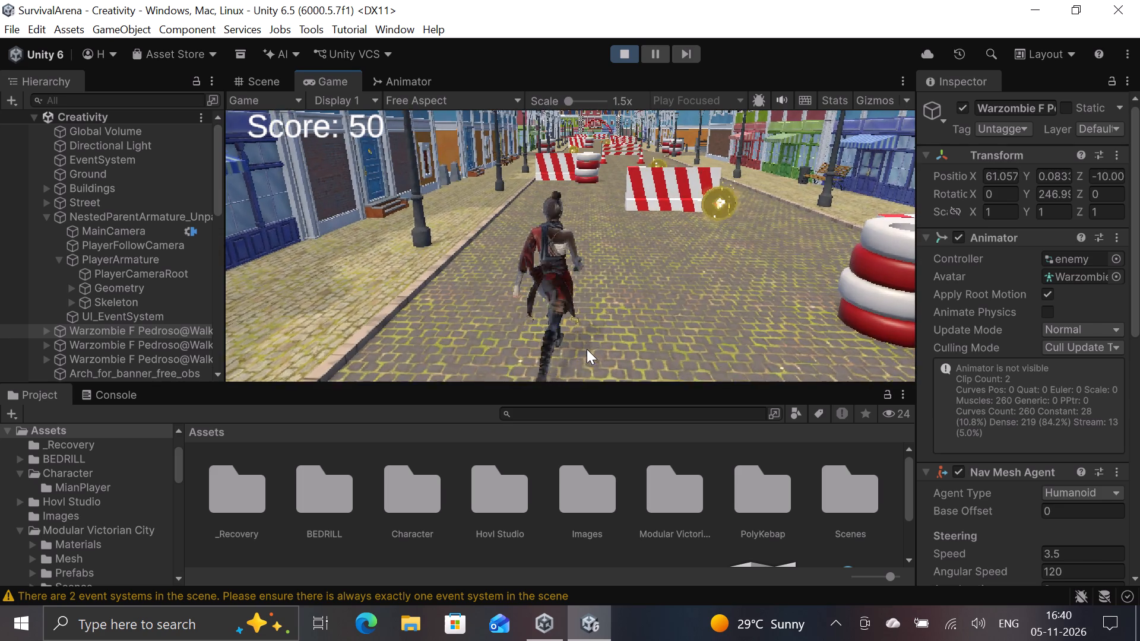
Steer the player past the striped barriers and collect the coins along the street to reach a score of 150.
{"action": "key", "text": "d"}
{"action": "key", "text": "d"}
{"action": "key", "text": "d"}
{"action": "key", "text": "d"}
{"action": "key", "text": "d"}
{"action": "key", "text": "d"}
{"action": "key", "text": "d"}
{"action": "key", "text": "d"}
{"action": "key", "text": "d"}
{"action": "key", "text": "d"}
{"action": "key", "text": "d"}
{"action": "key", "text": "d"}
{"action": "key", "text": "d"}
{"action": "key", "text": "d"}
{"action": "key", "text": "d"}
{"action": "key", "text": "d"}
{"action": "key", "text": "d"}
{"action": "key", "text": "d"}
{"action": "key", "text": "d"}
{"action": "key", "text": "d"}
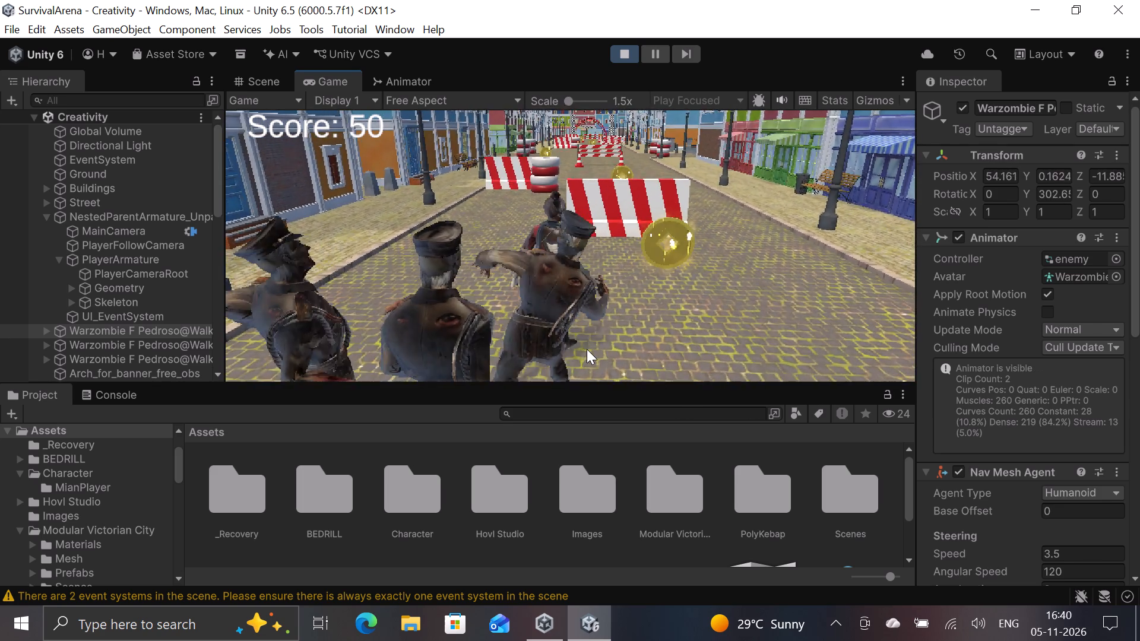
{"action": "type", "text": "wd"}
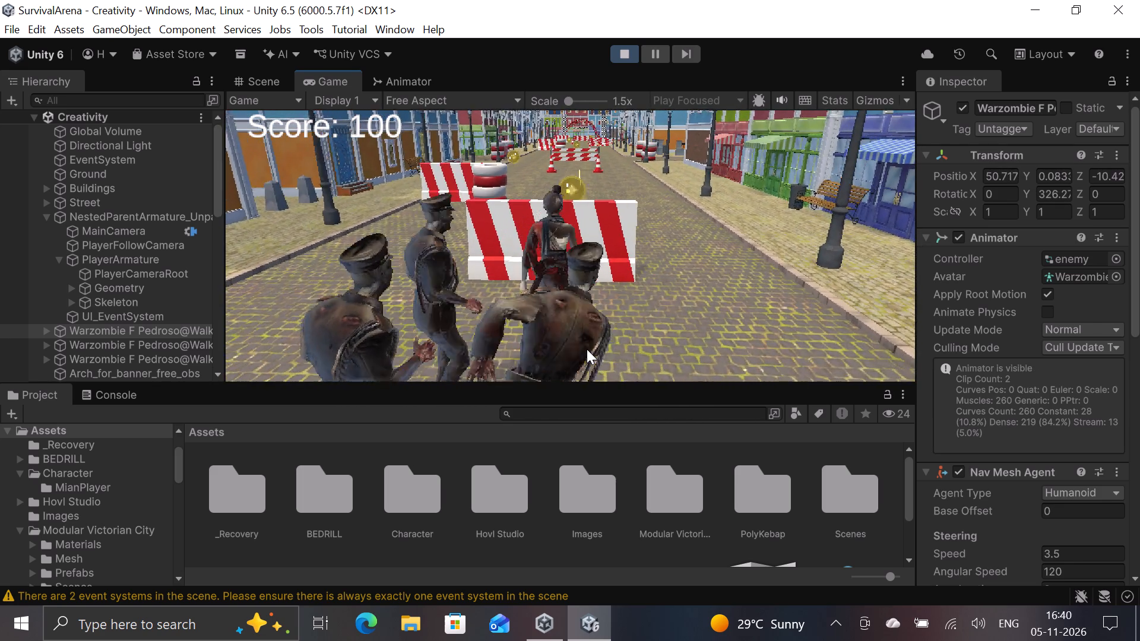
{"action": "type", "text": "AAA"}
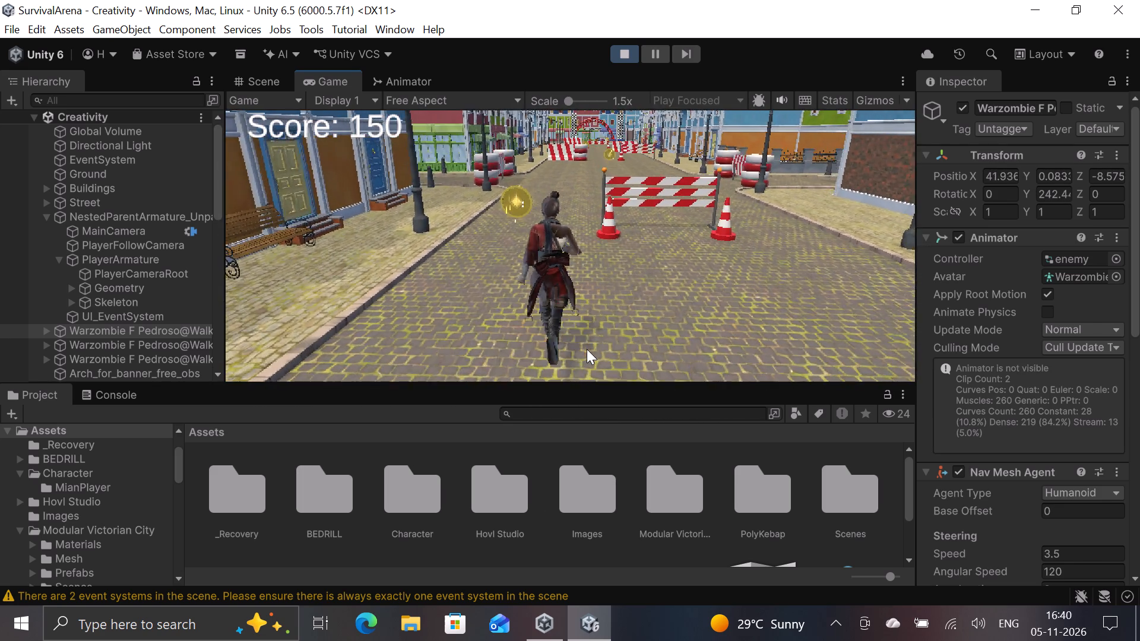
Run the player beyond the cone barrier with the zombies in view and capture the screen at a score of 150.
{"action": "type", "text": "AD"}
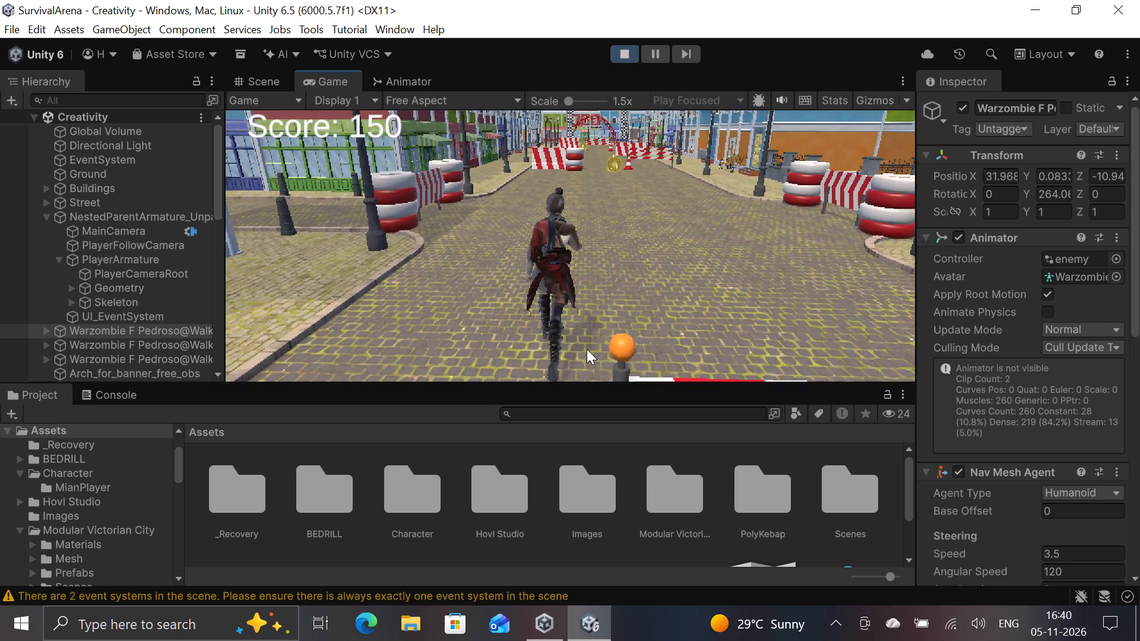
{"action": "key", "text": "shift+d"}
{"action": "key", "text": "shift+d"}
{"action": "key", "text": "shift+d"}
{"action": "key", "text": "shift+d"}
{"action": "key", "text": "shift+d"}
{"action": "key", "text": "shift+d"}
{"action": "key", "text": "shift+d"}
{"action": "key", "text": "shift+d"}
{"action": "key", "text": "shift+Print"}
{"action": "key", "text": "shift+Print"}
{"action": "key", "text": "shift+Print"}
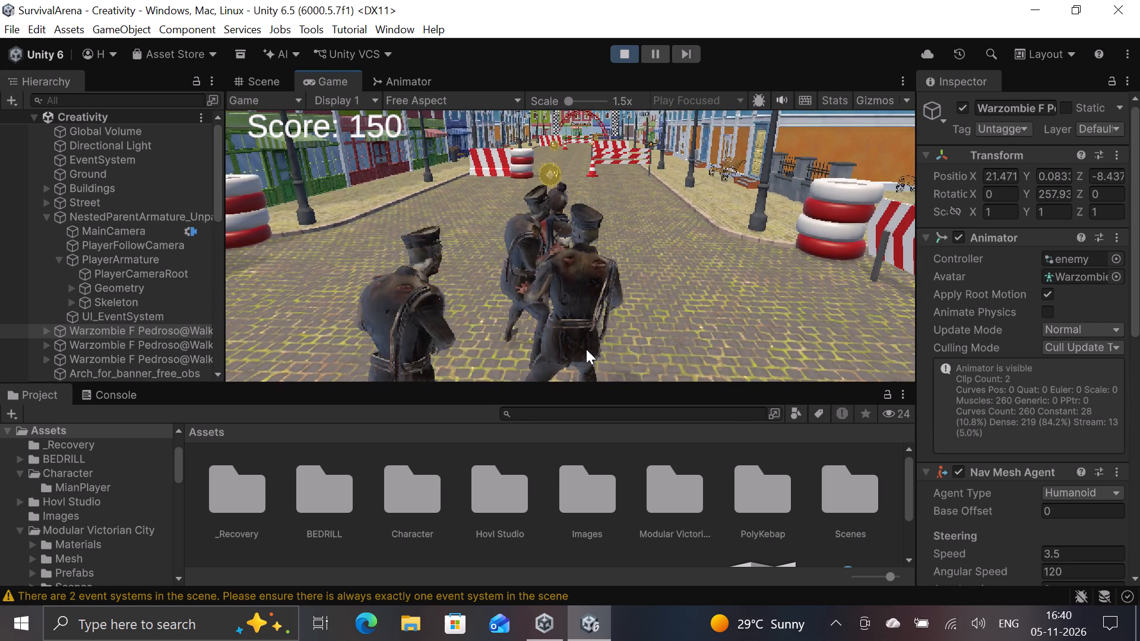
Run the player ahead of the zombies toward the next coin and barriers, and capture the screen at a score of 150.
{"action": "key", "text": "w"}
{"action": "key", "text": "shift+Print"}
{"action": "key", "text": "Print"}
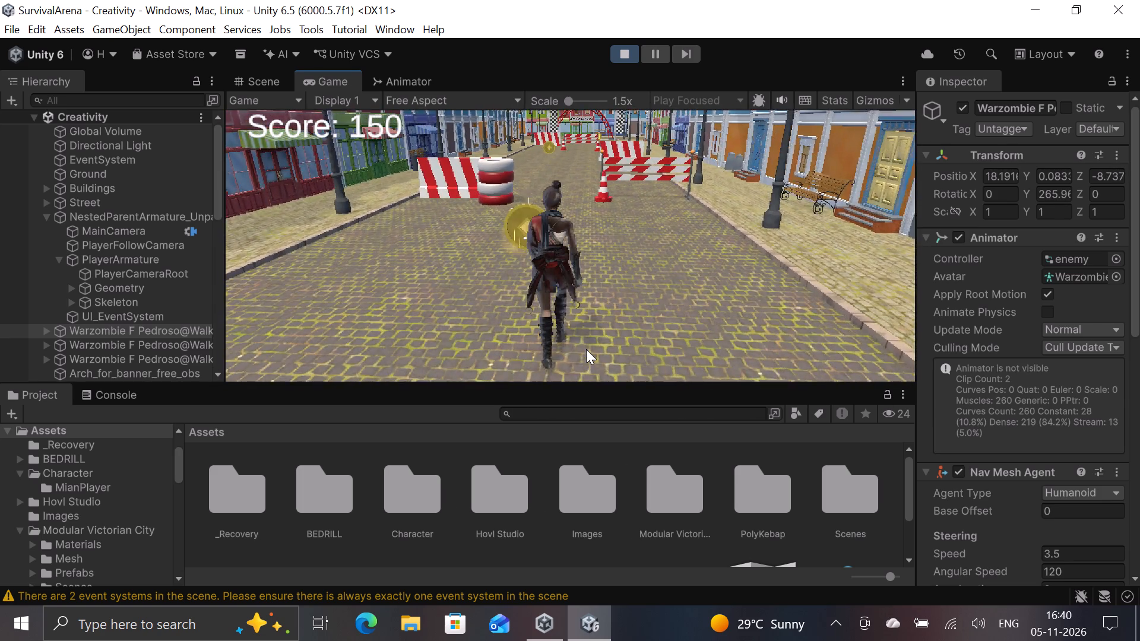
{"action": "key", "text": "Print"}
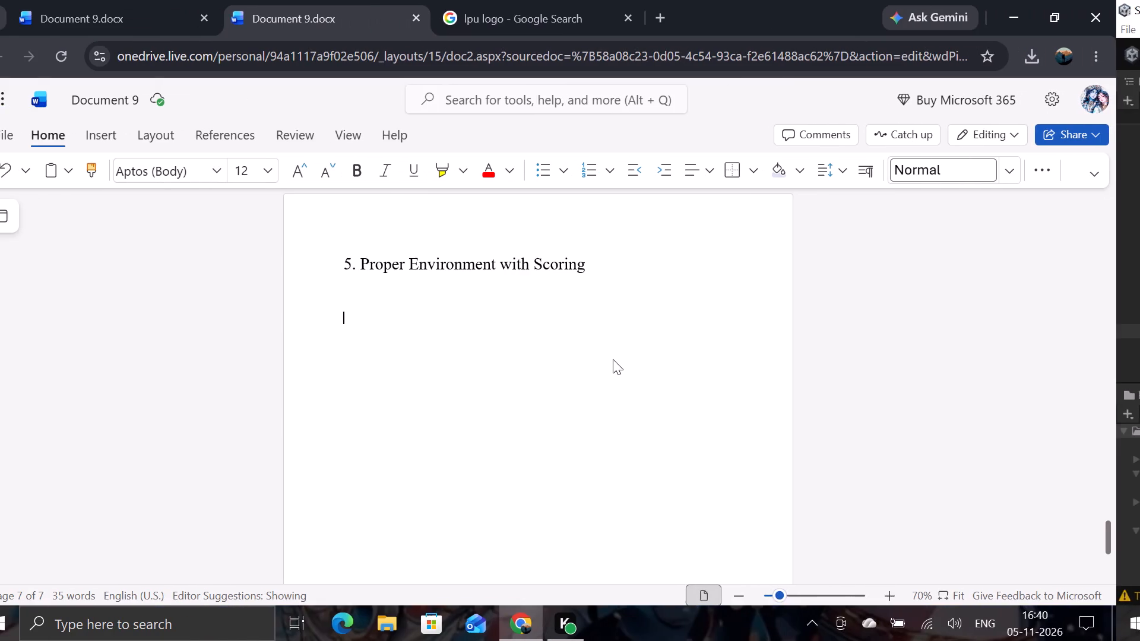
In the Word report, remove the blank line under the "5. Proper Environment with Scoring" heading and paste the score 150 screenshot there.
{"action": "key", "text": "BackSpace"}
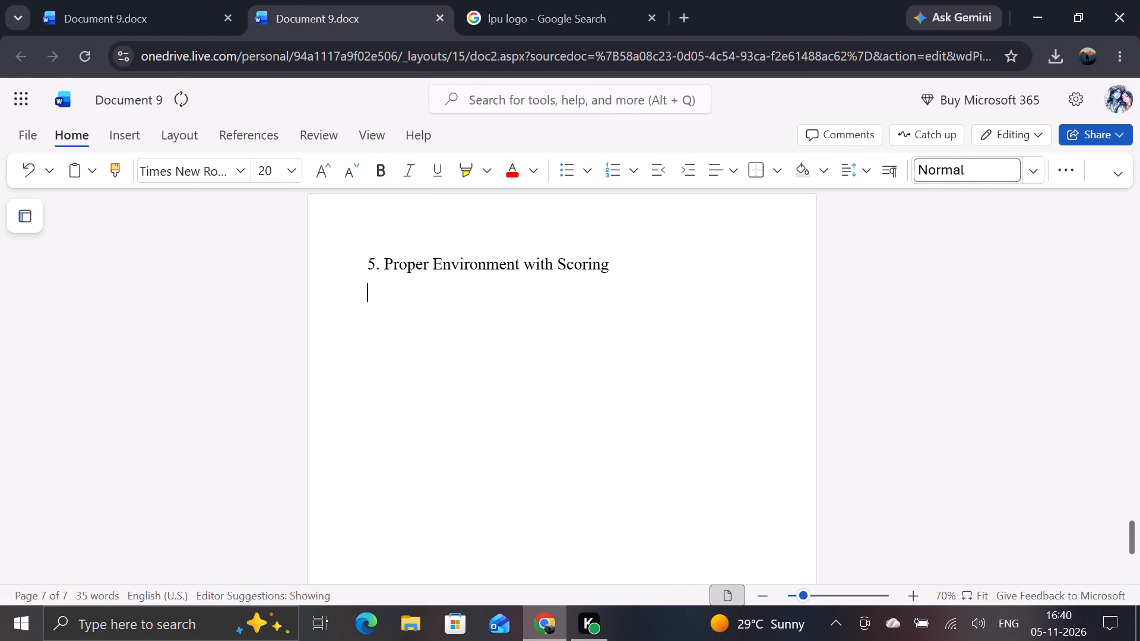
{"action": "key", "text": "ctrl+v"}
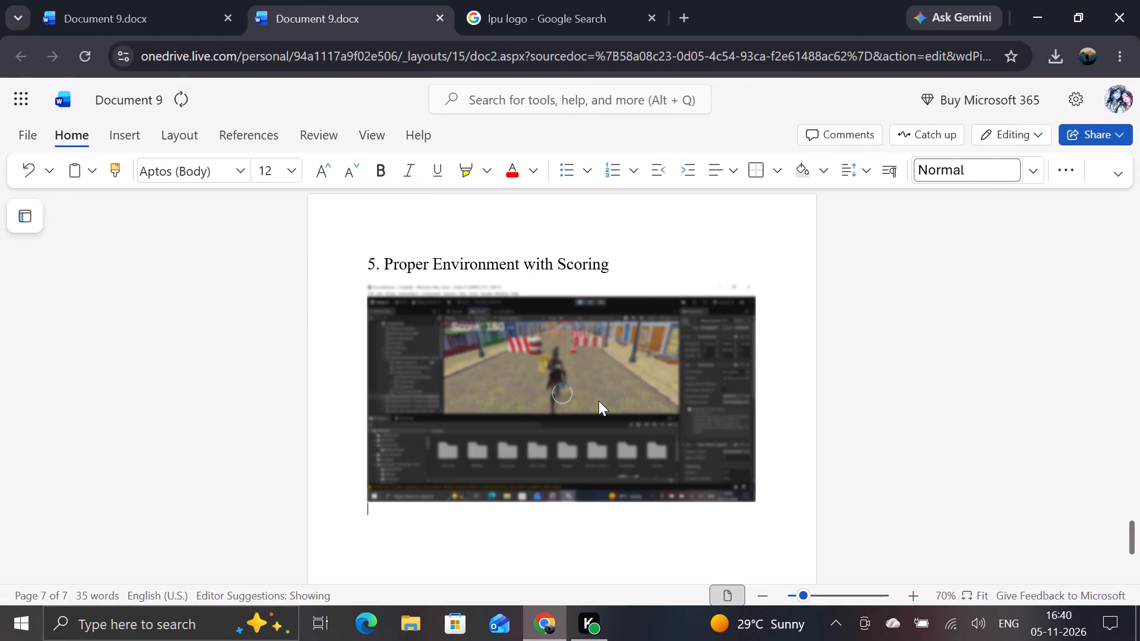
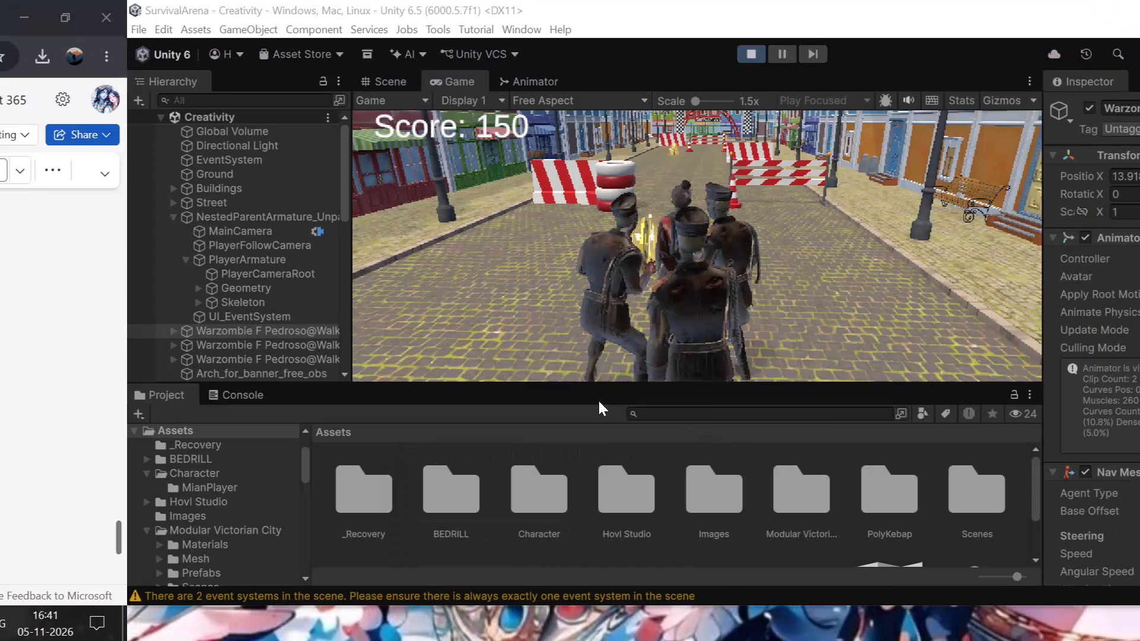
Switch to the Unity editor and stop the running game.
{"action": "left_click", "coordinate": [626, 56]}
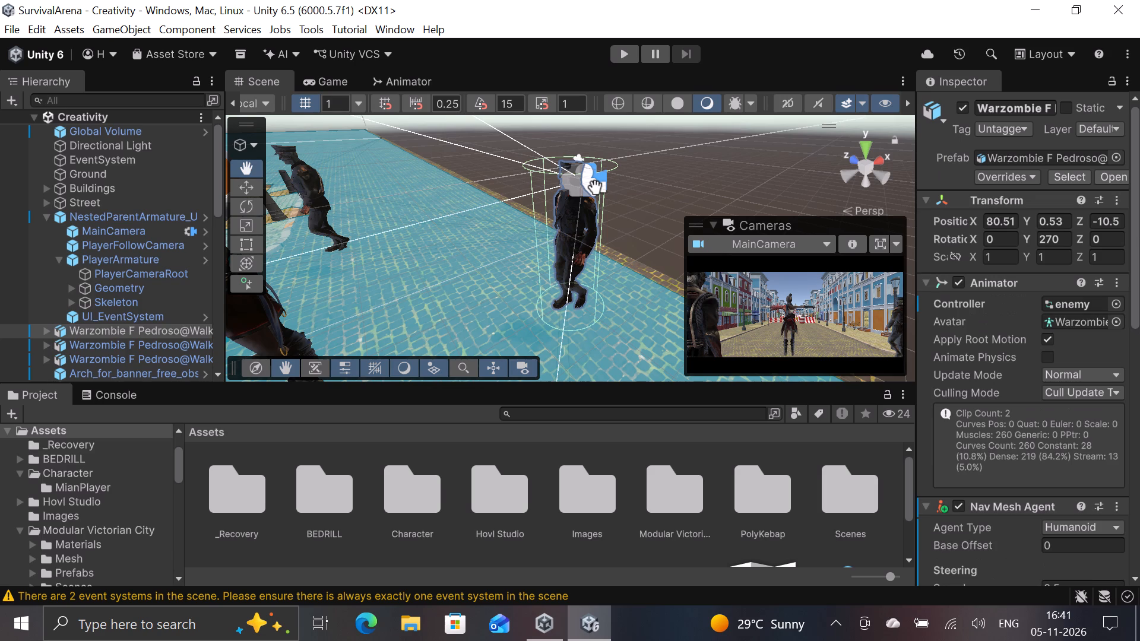
Frame the street with its barriers, coins and buildings from above in the Scene view and capture the screen.
{"action": "left_click_drag", "start_coordinate": [806, 0], "coordinate": [1139, 0]}
{"action": "left_click_drag", "start_coordinate": [718, 274], "coordinate": [685, 277]}
{"action": "left_click_drag", "start_coordinate": [612, 273], "coordinate": [216, 271]}
{"action": "left_click_drag", "start_coordinate": [216, 271], "coordinate": [115, 268]}
{"action": "left_click_drag", "start_coordinate": [297, 248], "coordinate": [400, 240]}
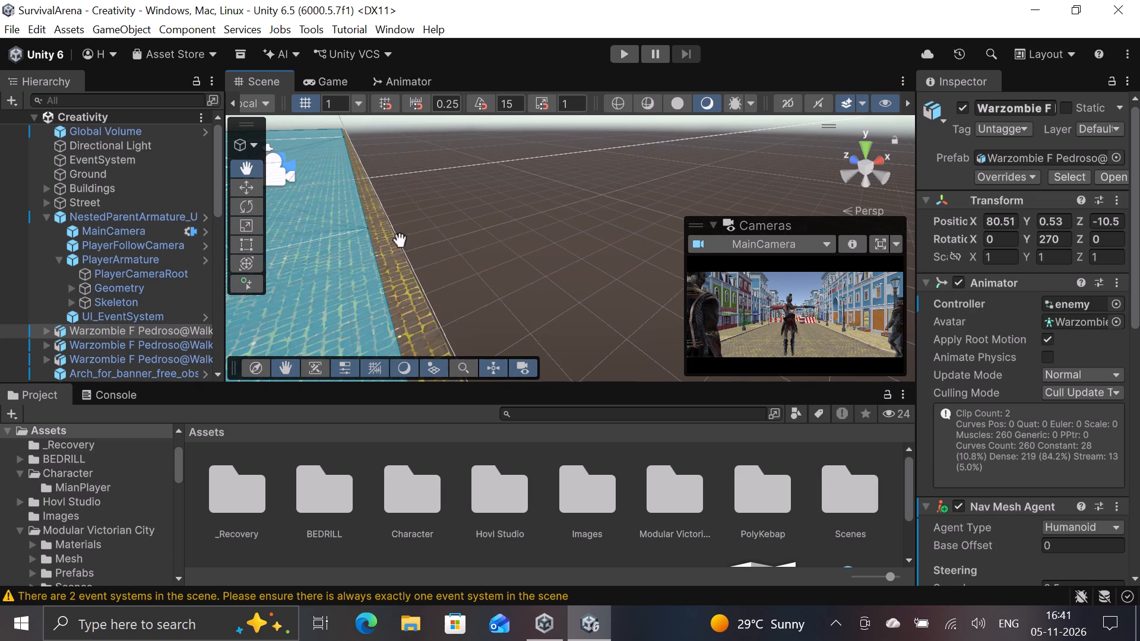
{"action": "left_click_drag", "start_coordinate": [400, 240], "coordinate": [501, 233]}
{"action": "right_click_drag", "start_coordinate": [502, 231], "coordinate": [0, 253]}
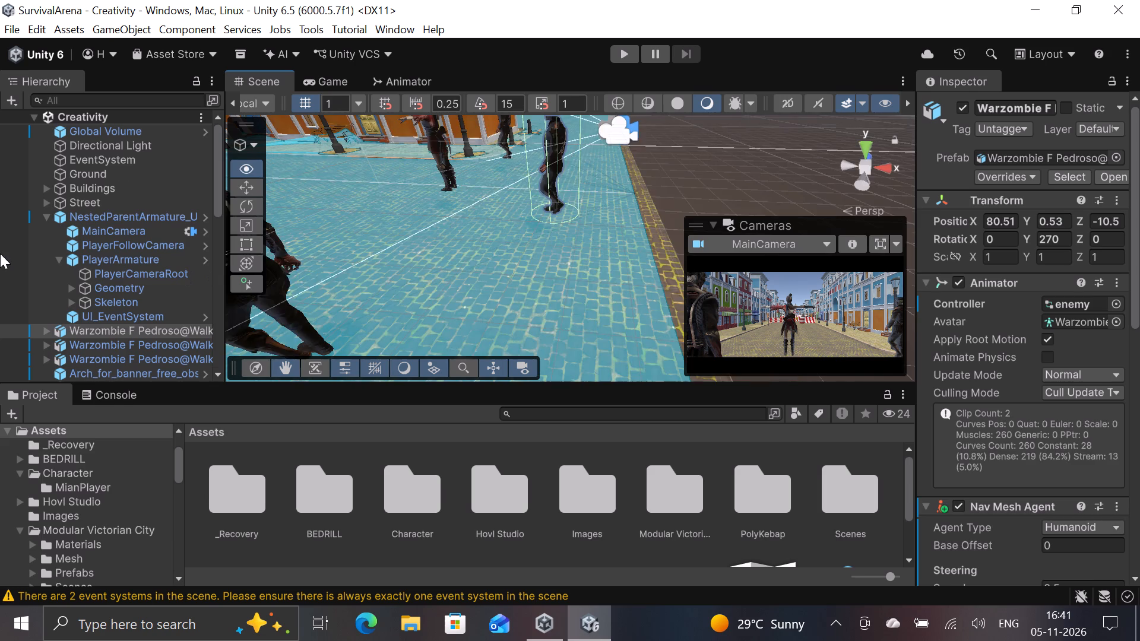
{"action": "right_click_drag", "start_coordinate": [0, 253], "coordinate": [1, 236]}
{"action": "right_click_drag", "start_coordinate": [468, 182], "coordinate": [405, 170]}
{"action": "key", "text": "w"}
{"action": "key", "text": "w"}
{"action": "key", "text": "w"}
{"action": "key", "text": "w"}
{"action": "key", "text": "w"}
{"action": "key", "text": "w"}
{"action": "key", "text": "w"}
{"action": "key", "text": "w"}
{"action": "key", "text": "w"}
{"action": "key", "text": "w"}
{"action": "key", "text": "w"}
{"action": "key", "text": "w"}
{"action": "key", "text": "w"}
{"action": "key", "text": "w"}
{"action": "key", "text": "w"}
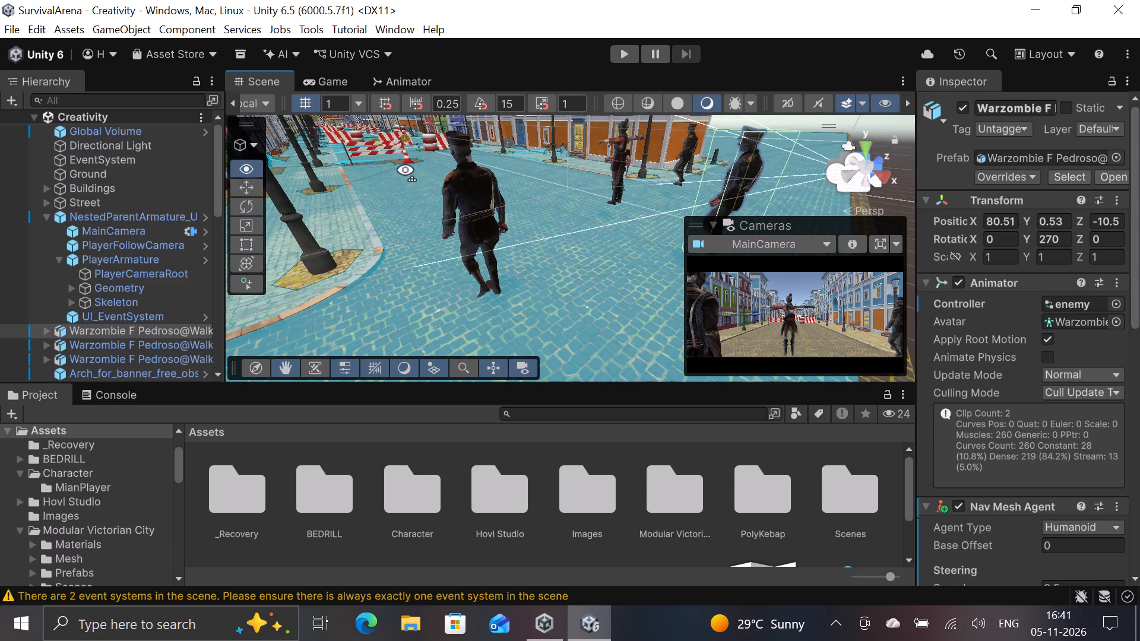
{"action": "right_click_drag", "start_coordinate": [405, 170], "coordinate": [344, 120]}
{"action": "key", "text": "a"}
{"action": "key", "text": "a"}
{"action": "key", "text": "a"}
{"action": "key", "text": "a"}
{"action": "key", "text": "a"}
{"action": "key", "text": "w"}
{"action": "key", "text": "w"}
{"action": "key", "text": "w"}
{"action": "key", "text": "w"}
{"action": "key", "text": "w"}
{"action": "key", "text": "w"}
{"action": "key", "text": "w"}
{"action": "key", "text": "w"}
{"action": "key", "text": "w"}
{"action": "key", "text": "w"}
{"action": "key", "text": "s"}
{"action": "key", "text": "s"}
{"action": "key", "text": "s"}
{"action": "key", "text": "s"}
{"action": "key", "text": "s"}
{"action": "key", "text": "s"}
{"action": "key", "text": "s"}
{"action": "key", "text": "s"}
{"action": "key", "text": "s"}
{"action": "key", "text": "s"}
{"action": "key", "text": "s"}
{"action": "key", "text": "s"}
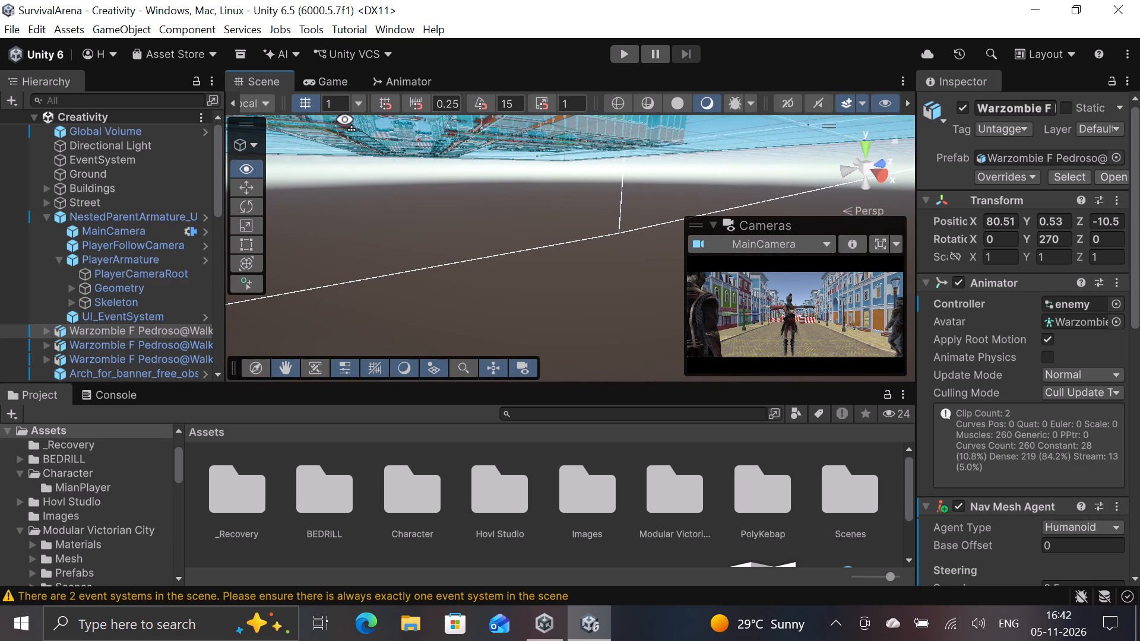
{"action": "right_click_drag", "start_coordinate": [344, 120], "coordinate": [344, 120]}
{"action": "key", "text": "w"}
{"action": "left_click_drag", "start_coordinate": [401, 147], "coordinate": [416, 265]}
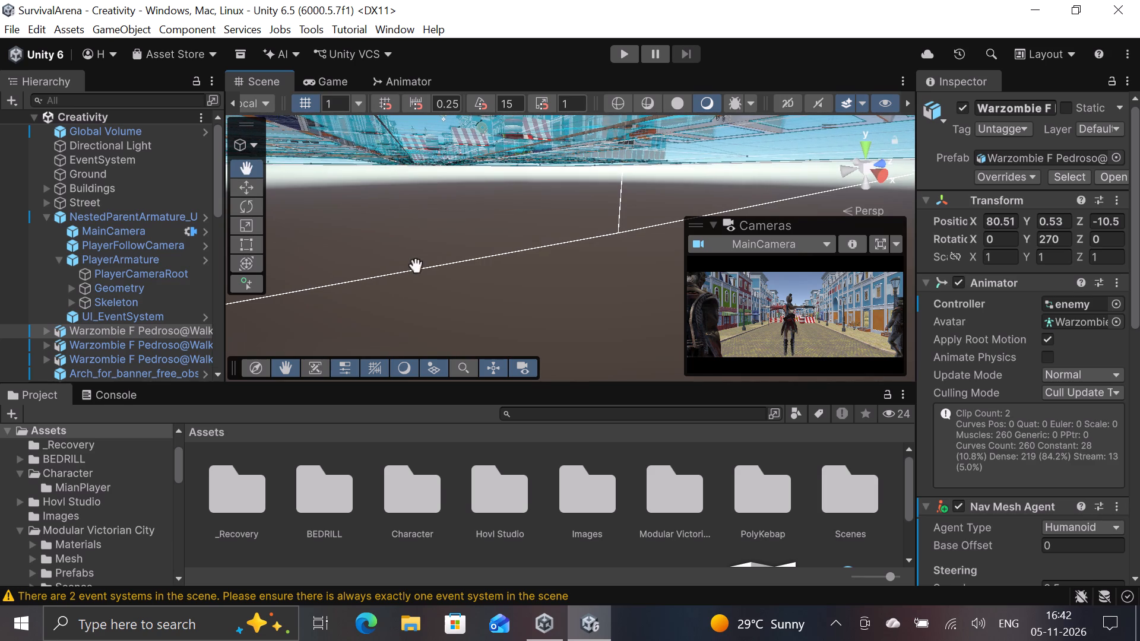
{"action": "left_click_drag", "start_coordinate": [416, 265], "coordinate": [334, 383]}
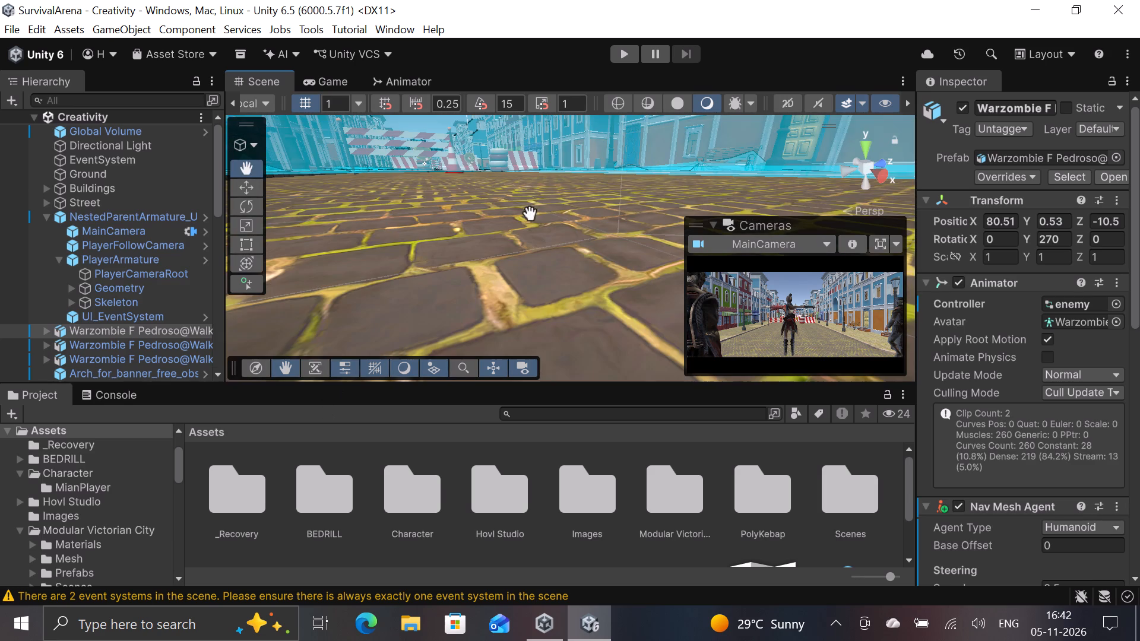
{"action": "left_click_drag", "start_coordinate": [530, 200], "coordinate": [490, 271]}
{"action": "right_click_drag", "start_coordinate": [515, 202], "coordinate": [467, 250]}
{"action": "left_click_drag", "start_coordinate": [468, 212], "coordinate": [484, 277]}
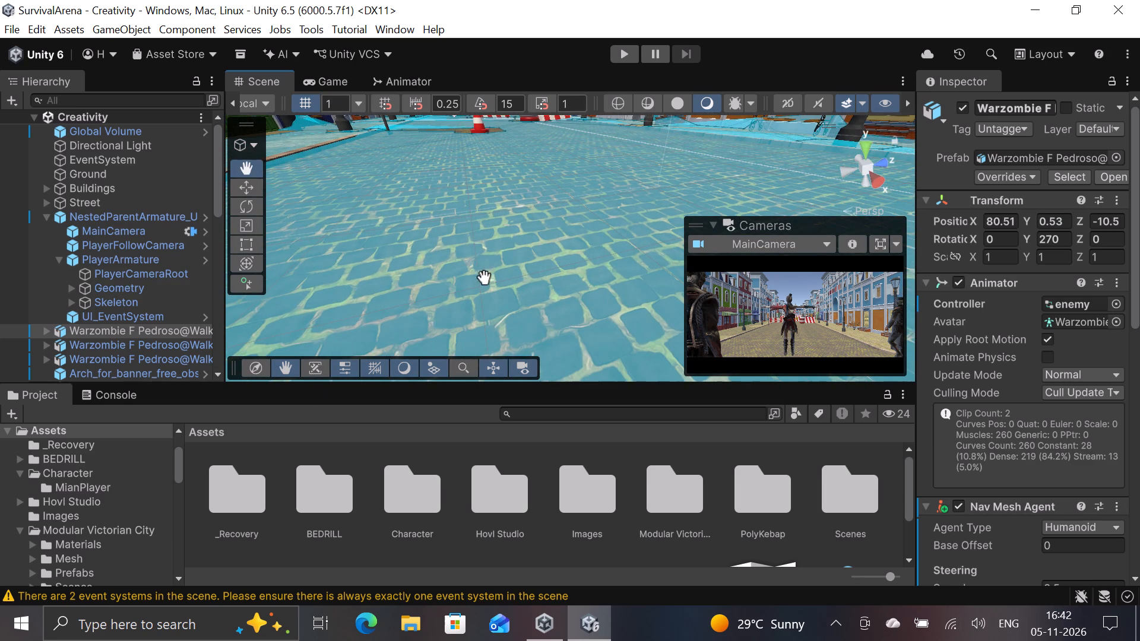
{"action": "left_click_drag", "start_coordinate": [484, 277], "coordinate": [531, 396]}
{"action": "left_click_drag", "start_coordinate": [477, 176], "coordinate": [526, 289]}
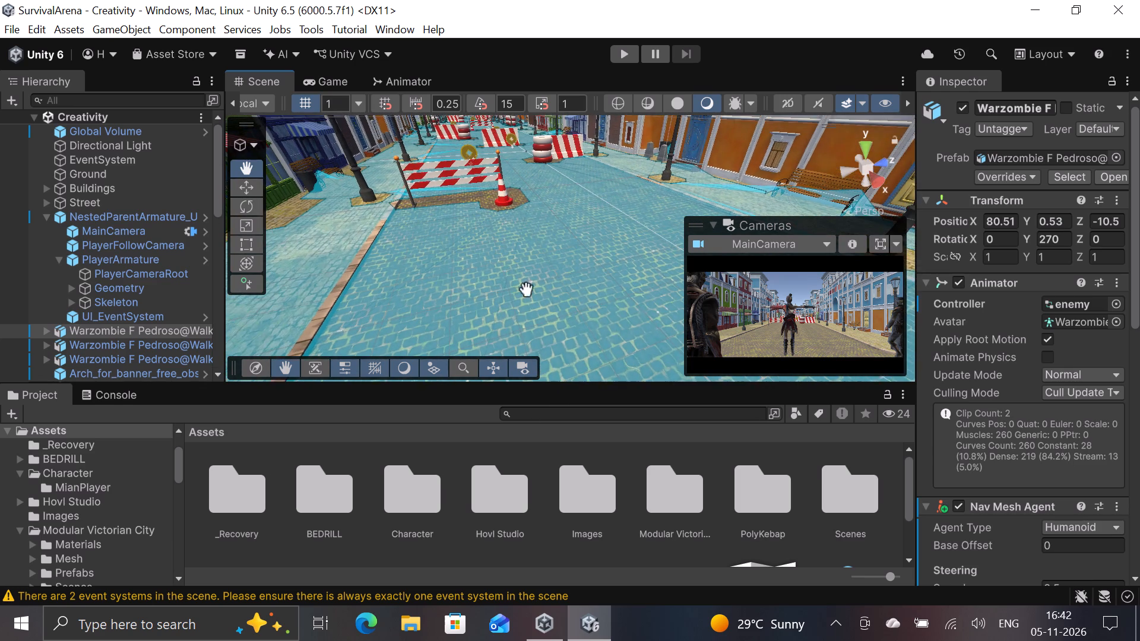
{"action": "left_click_drag", "start_coordinate": [526, 289], "coordinate": [636, 484]}
{"action": "left_click_drag", "start_coordinate": [577, 236], "coordinate": [568, 279]}
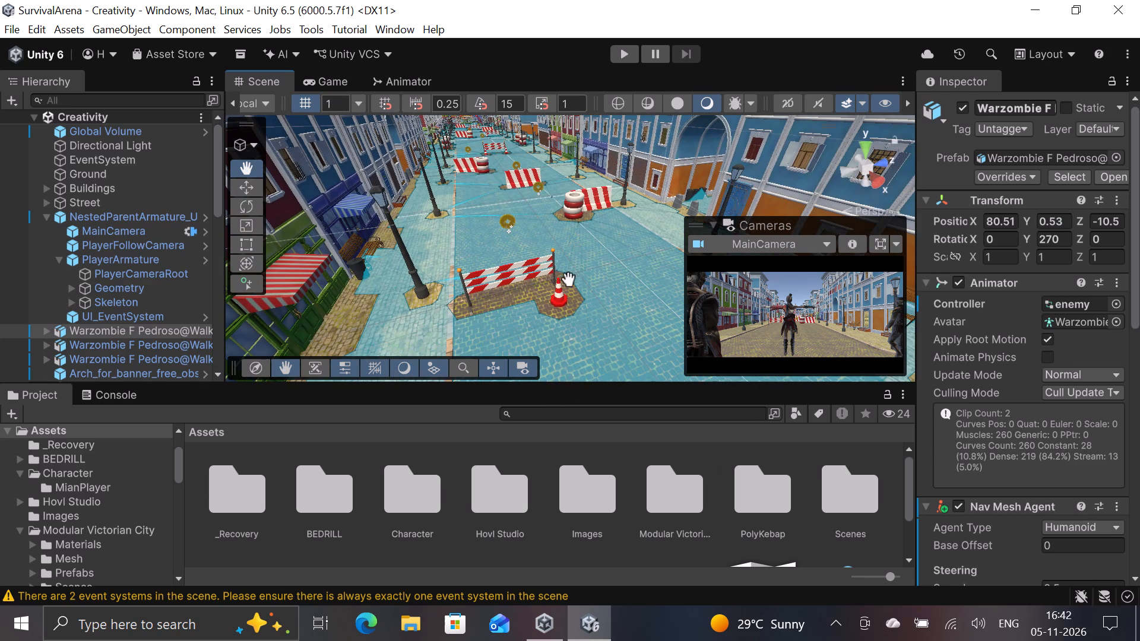
{"action": "left_click_drag", "start_coordinate": [568, 279], "coordinate": [579, 329]}
{"action": "scroll", "coordinate": [588, 267], "scroll_direction": "down", "scroll_amount": 1}
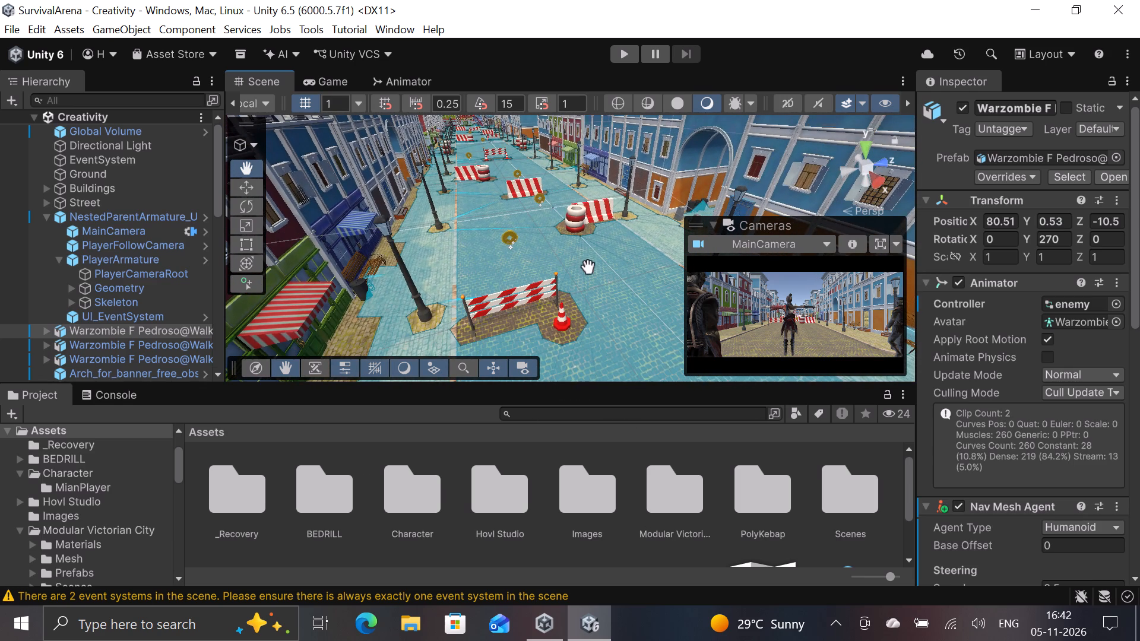
{"action": "scroll", "coordinate": [588, 266], "scroll_direction": "down", "scroll_amount": 10}
{"action": "left_click_drag", "start_coordinate": [555, 218], "coordinate": [555, 234]}
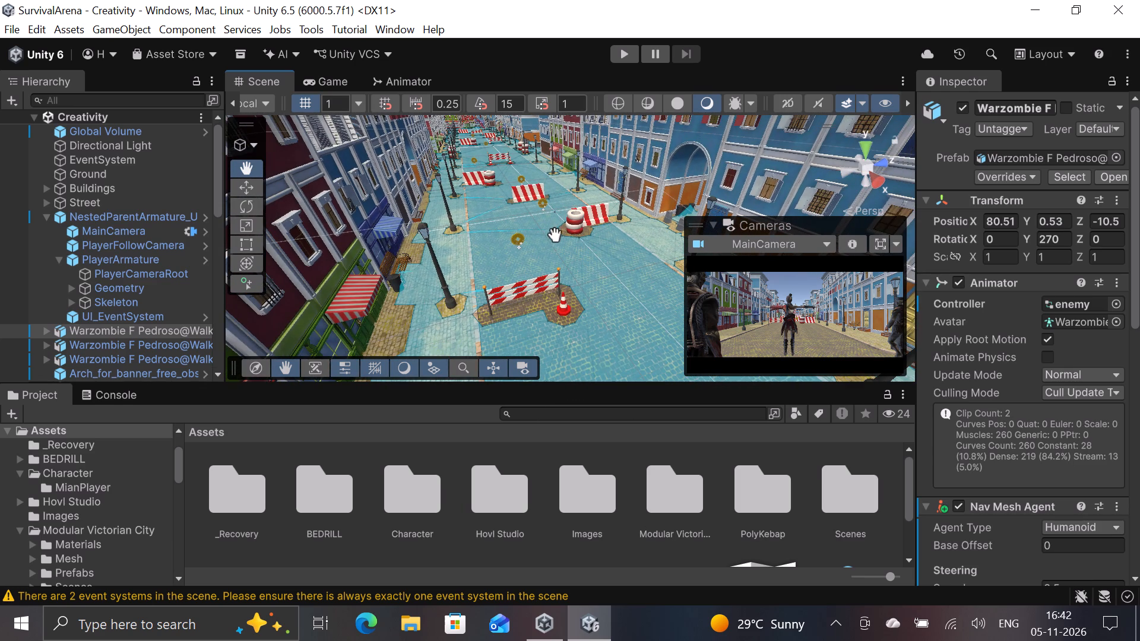
{"action": "left_click_drag", "start_coordinate": [555, 234], "coordinate": [565, 274]}
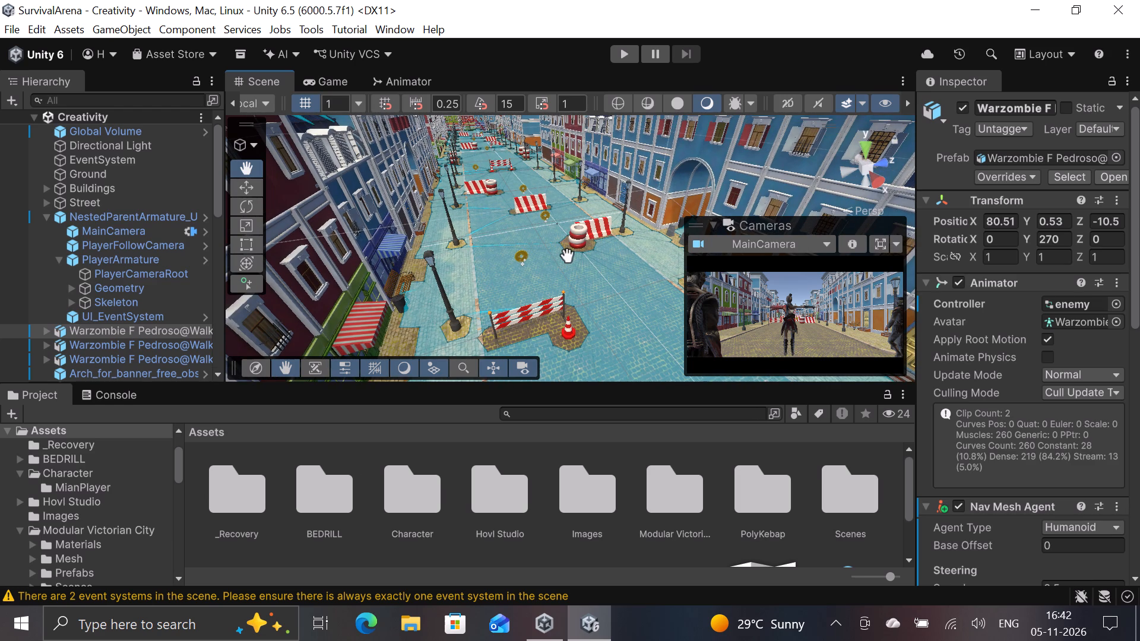
{"action": "key", "text": "Print"}
{"action": "key", "text": "Print"}
{"action": "key", "text": "Print"}
{"action": "key", "text": "Print"}
{"action": "key", "text": "Print"}
{"action": "key", "text": "Print"}
{"action": "key", "text": "Print"}
{"action": "key", "text": "Print"}
{"action": "key", "text": "Print"}
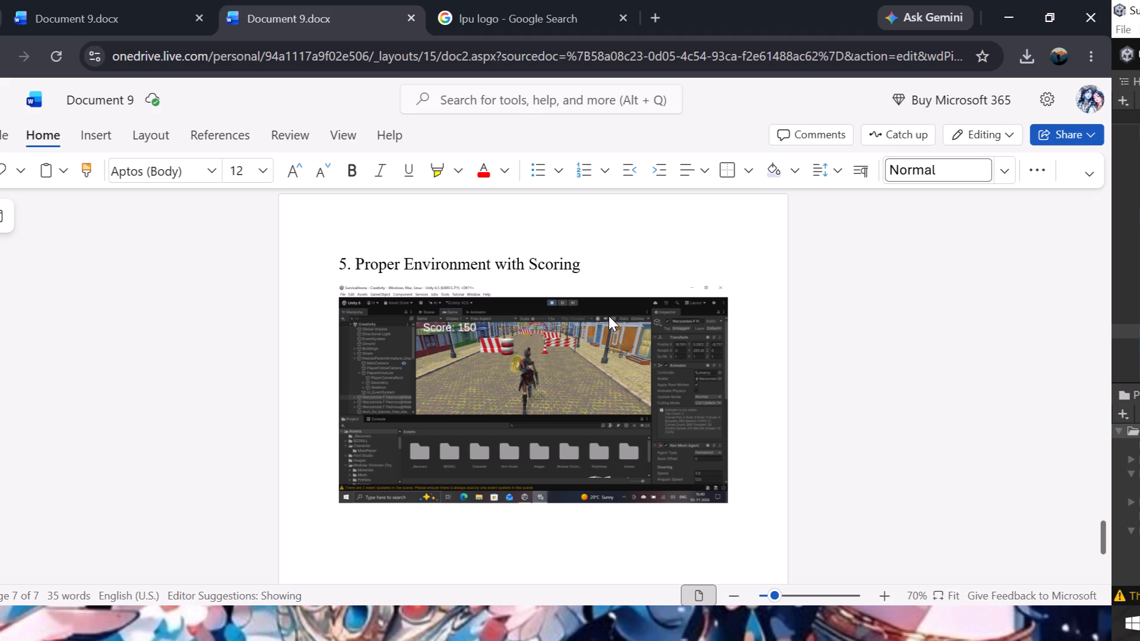
In the Word report, paste the street overview screenshot on a new line below the score 150 screenshot.
{"action": "key", "text": "Return"}
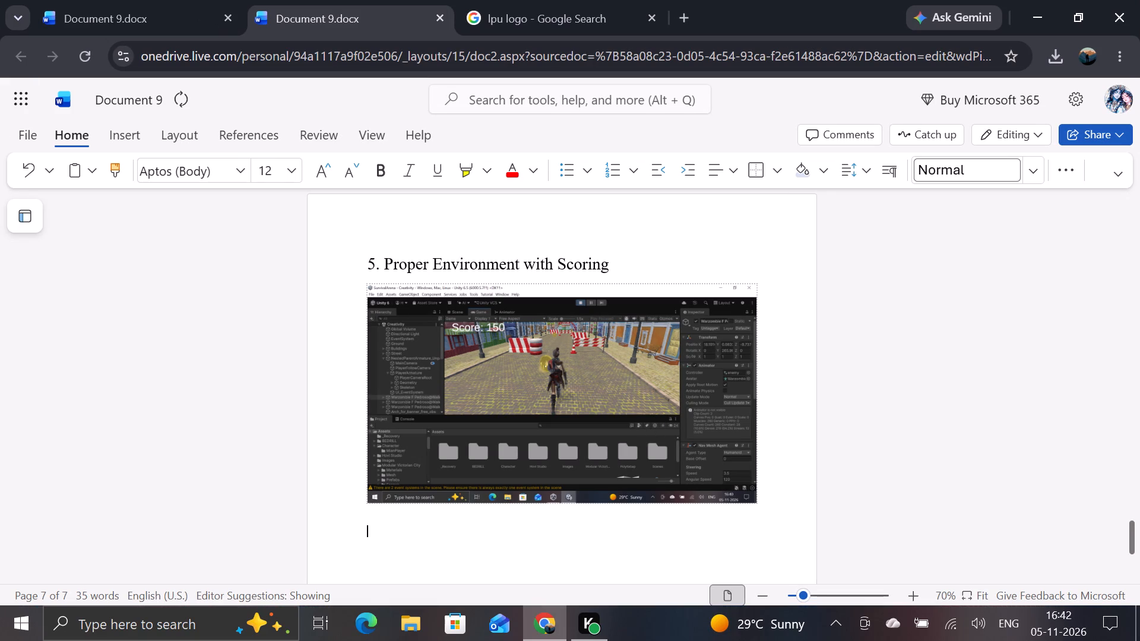
{"action": "key", "text": "ctrl+v"}
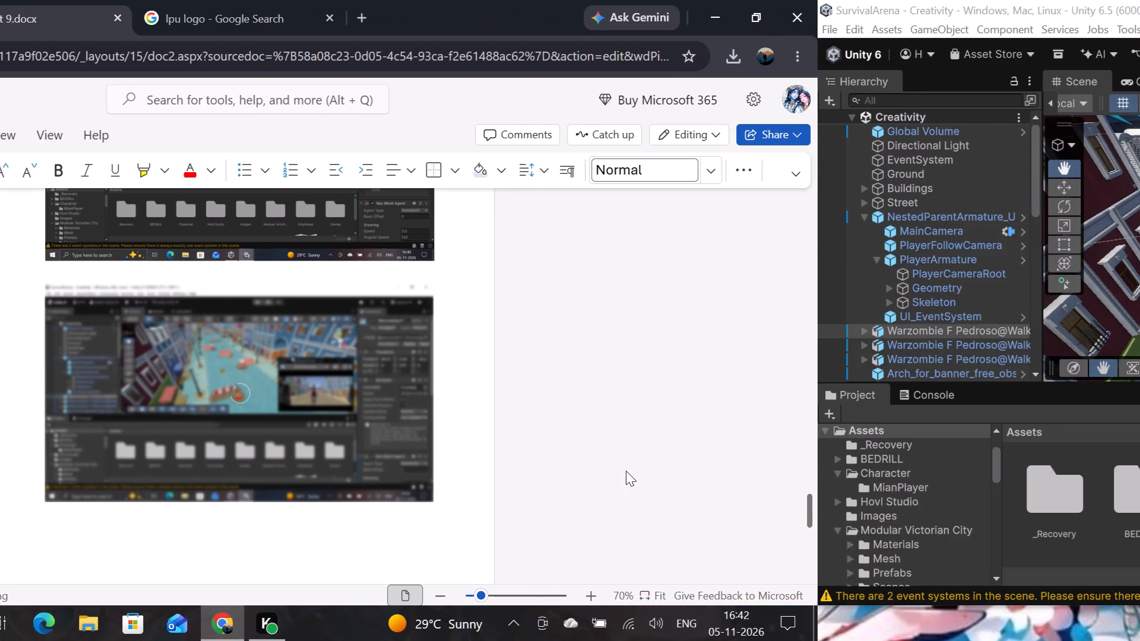
In Unity, focus on the Arch_banner_finish object, frame the finish arch with the flags, barrier and coin before it, and capture the screen.
{"action": "scroll", "coordinate": [579, 199], "scroll_direction": "up", "scroll_amount": 7}
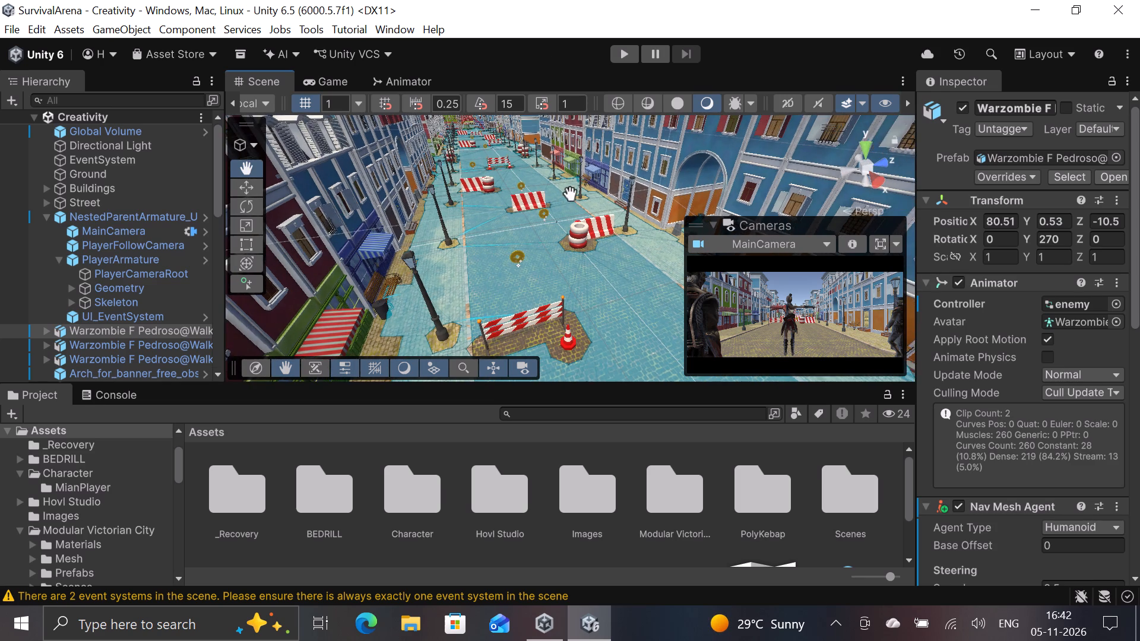
{"action": "left_click_drag", "start_coordinate": [562, 193], "coordinate": [593, 410]}
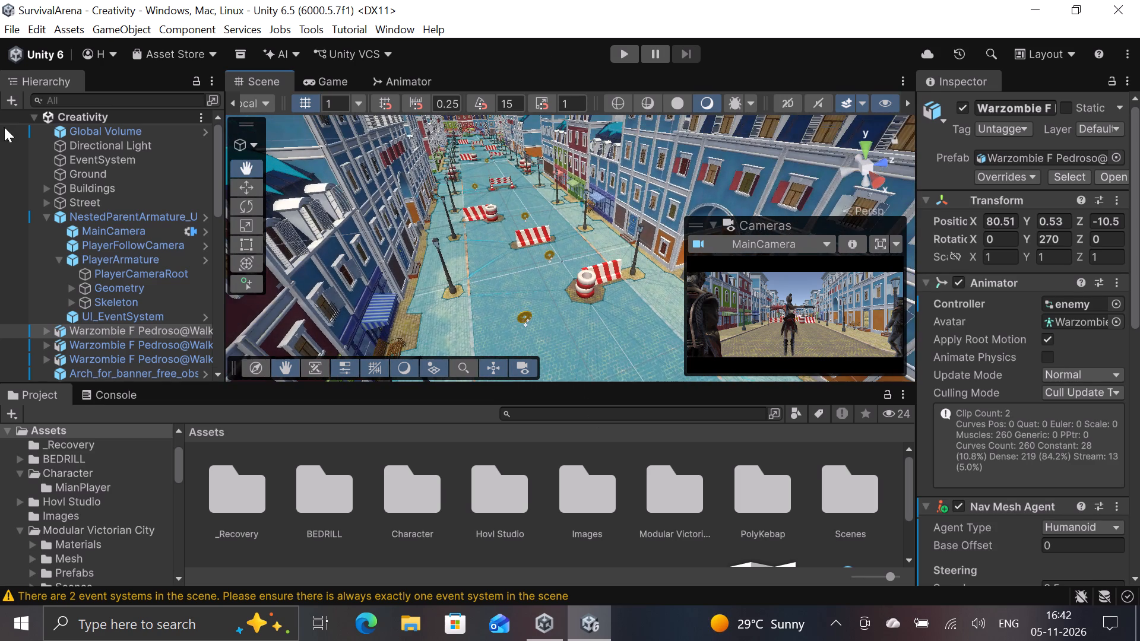
{"action": "scroll", "coordinate": [100, 302], "scroll_direction": "down", "scroll_amount": 14}
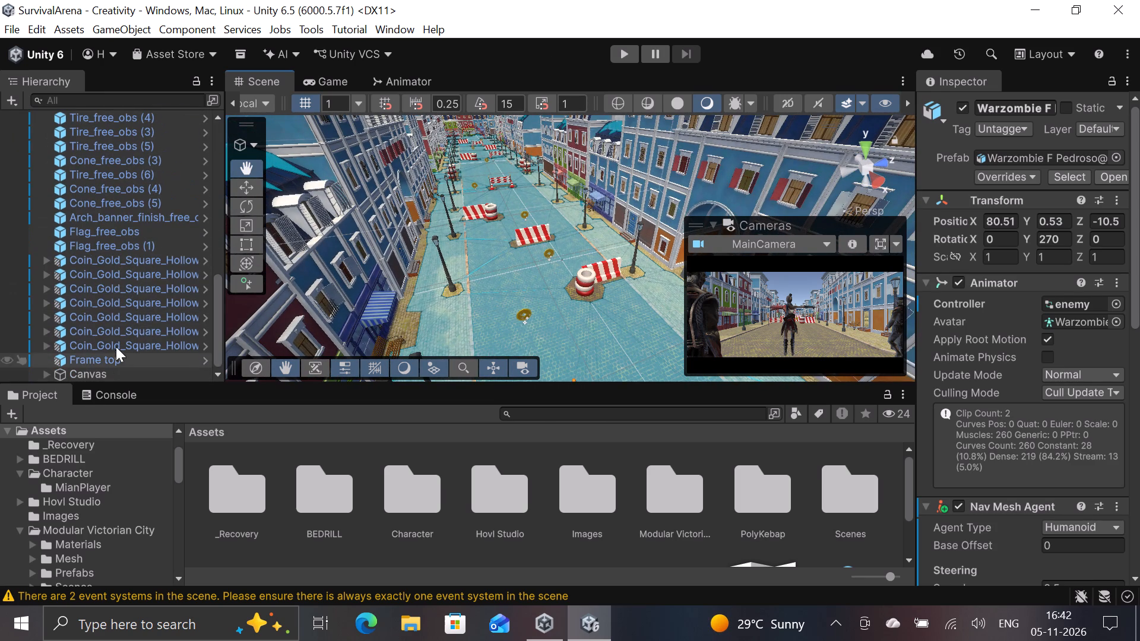
{"action": "double_click", "coordinate": [115, 213]}
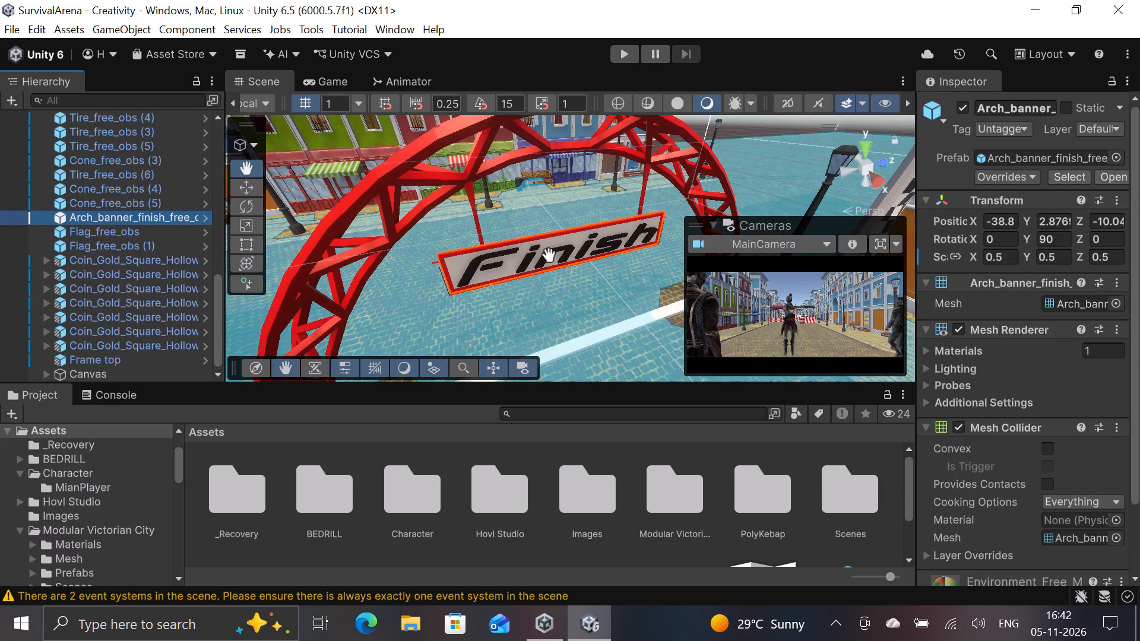
{"action": "right_click_drag", "start_coordinate": [528, 289], "coordinate": [418, 221]}
{"action": "scroll", "coordinate": [478, 220], "scroll_direction": "down", "scroll_amount": 12}
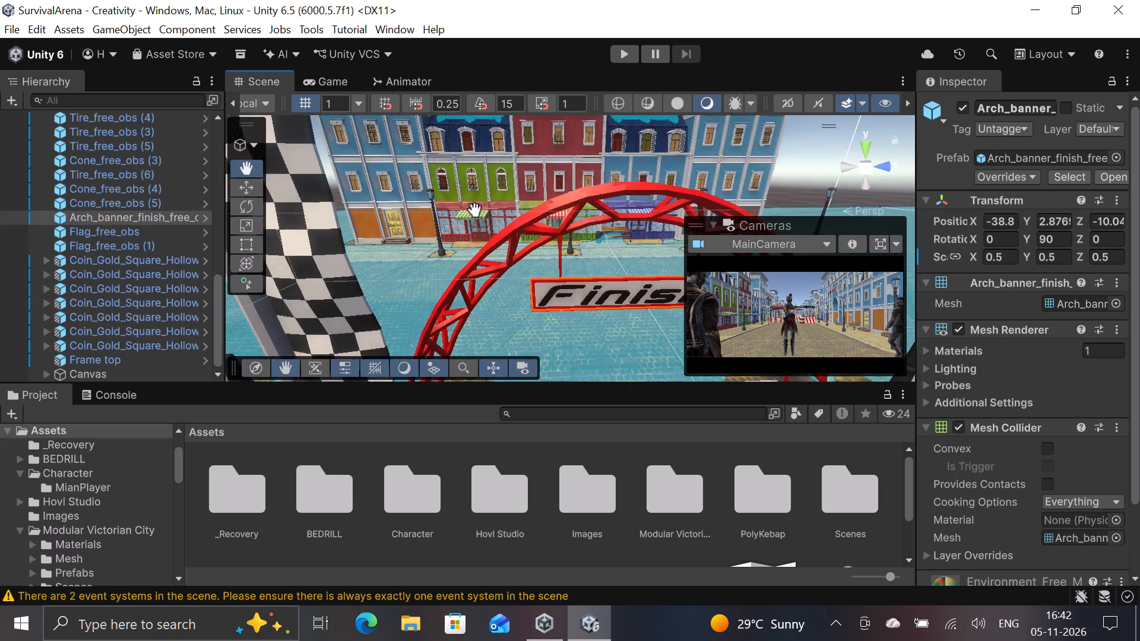
{"action": "scroll", "coordinate": [474, 210], "scroll_direction": "down", "scroll_amount": 10}
{"action": "left_click_drag", "start_coordinate": [559, 307], "coordinate": [509, 247]}
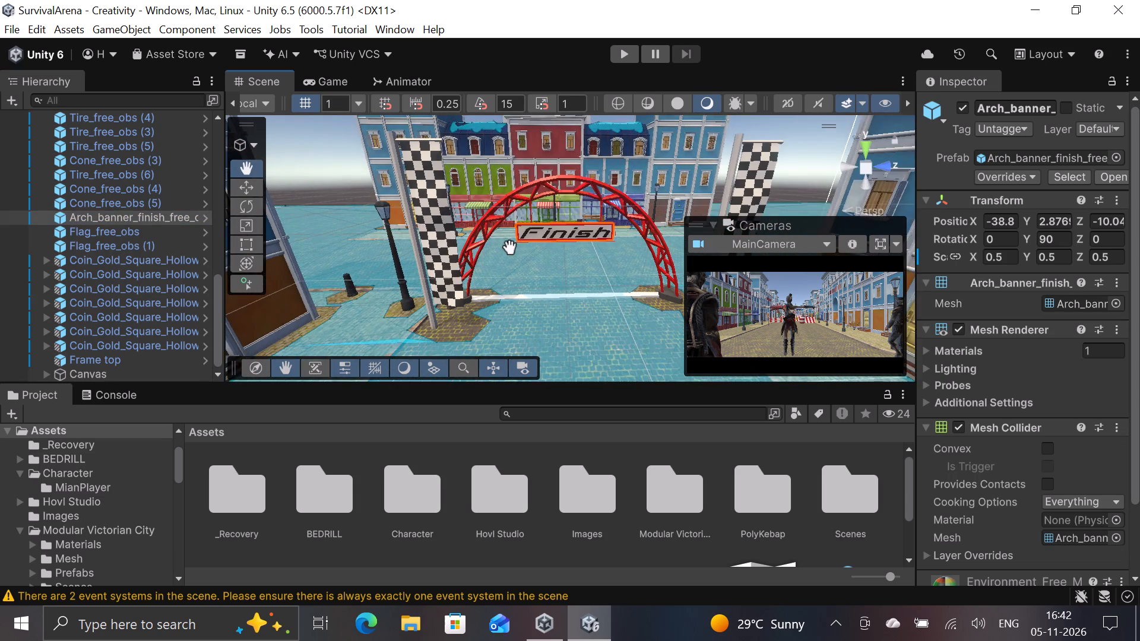
{"action": "left_click_drag", "start_coordinate": [509, 247], "coordinate": [479, 239]}
{"action": "scroll", "coordinate": [534, 248], "scroll_direction": "down", "scroll_amount": 12}
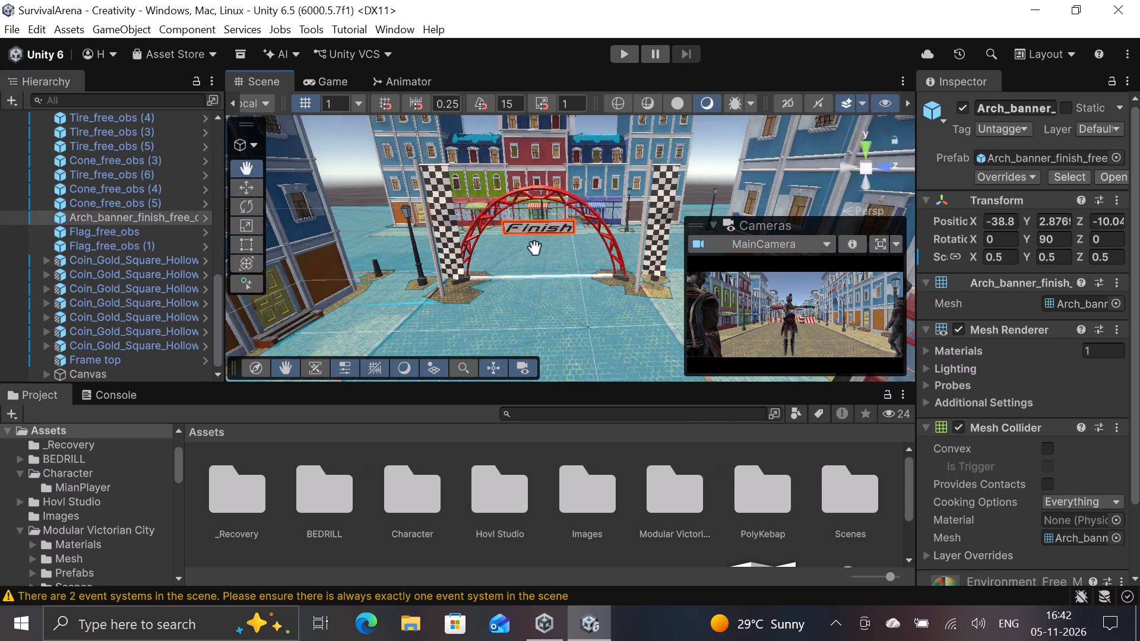
{"action": "scroll", "coordinate": [534, 247], "scroll_direction": "down", "scroll_amount": 7}
{"action": "left_click_drag", "start_coordinate": [537, 252], "coordinate": [534, 231]}
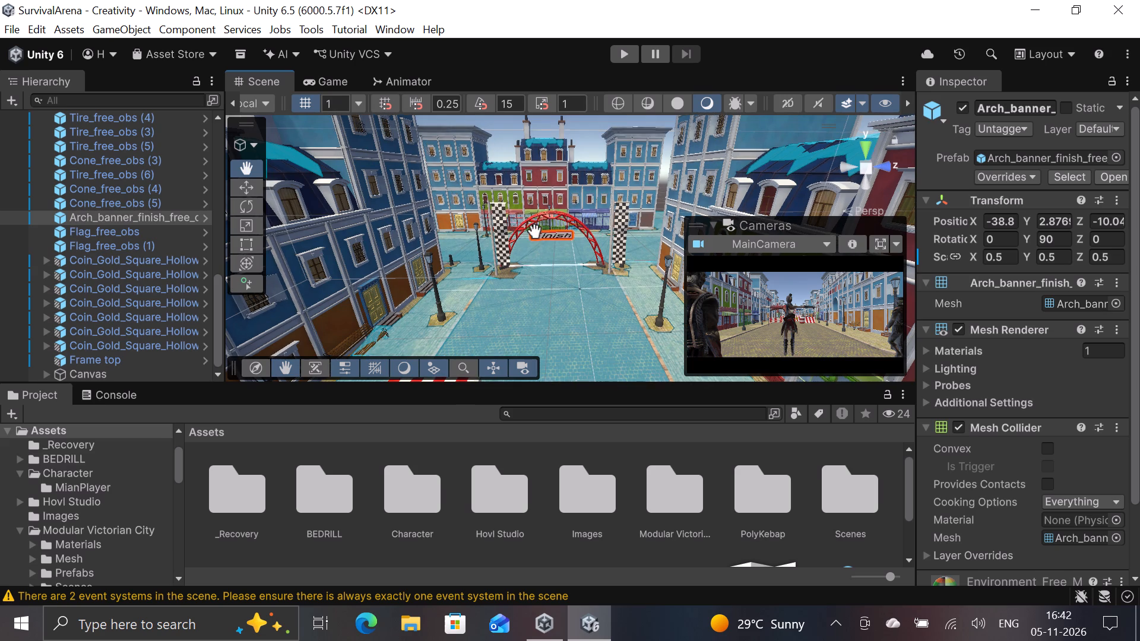
{"action": "left_click_drag", "start_coordinate": [534, 231], "coordinate": [523, 207]}
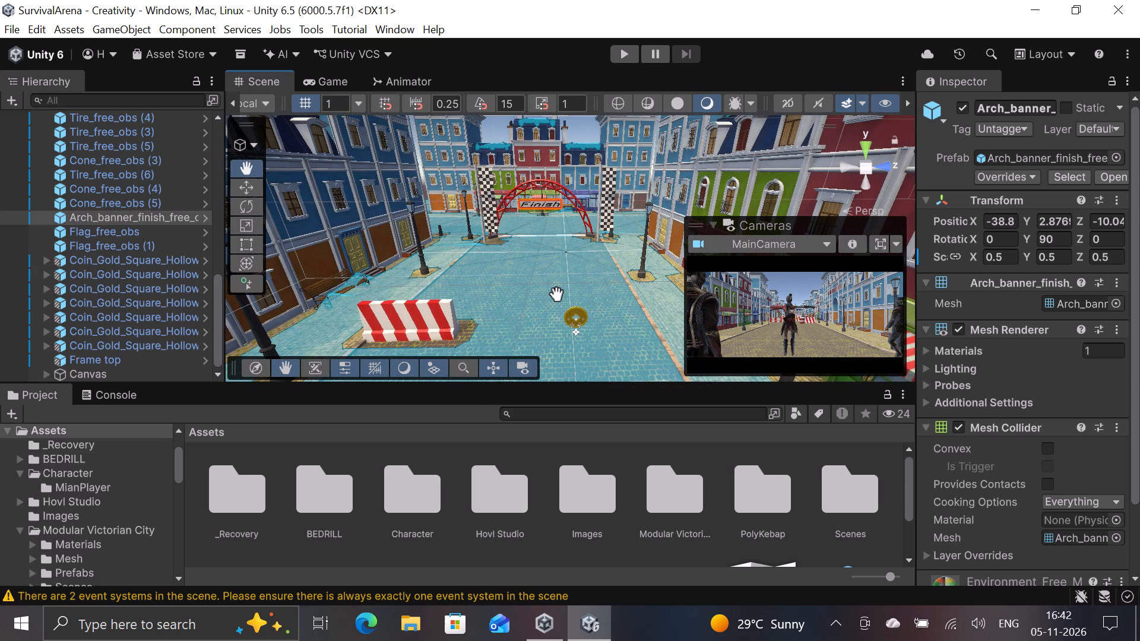
{"action": "scroll", "coordinate": [560, 288], "scroll_direction": "up", "scroll_amount": 1}
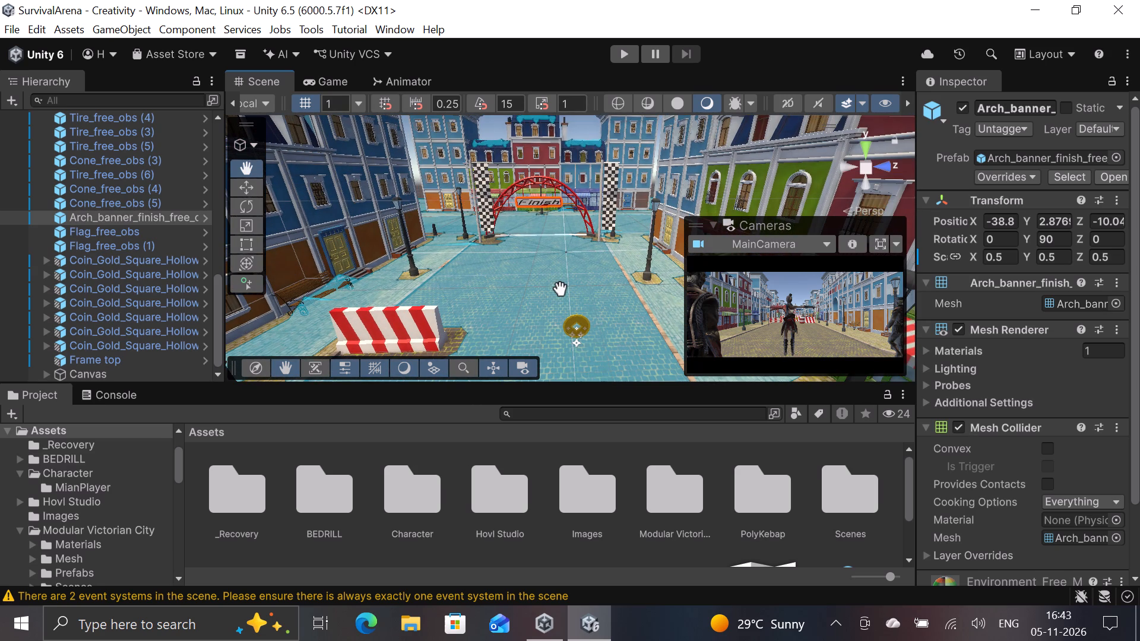
{"action": "key", "text": "Print"}
{"action": "key", "text": "Print"}
{"action": "key", "text": "Print"}
{"action": "key", "text": "Print"}
{"action": "key", "text": "Print"}
{"action": "key", "text": "Print"}
{"action": "key", "text": "Print"}
{"action": "key", "text": "Print"}
{"action": "key", "text": "Print"}
{"action": "key", "text": "Print"}
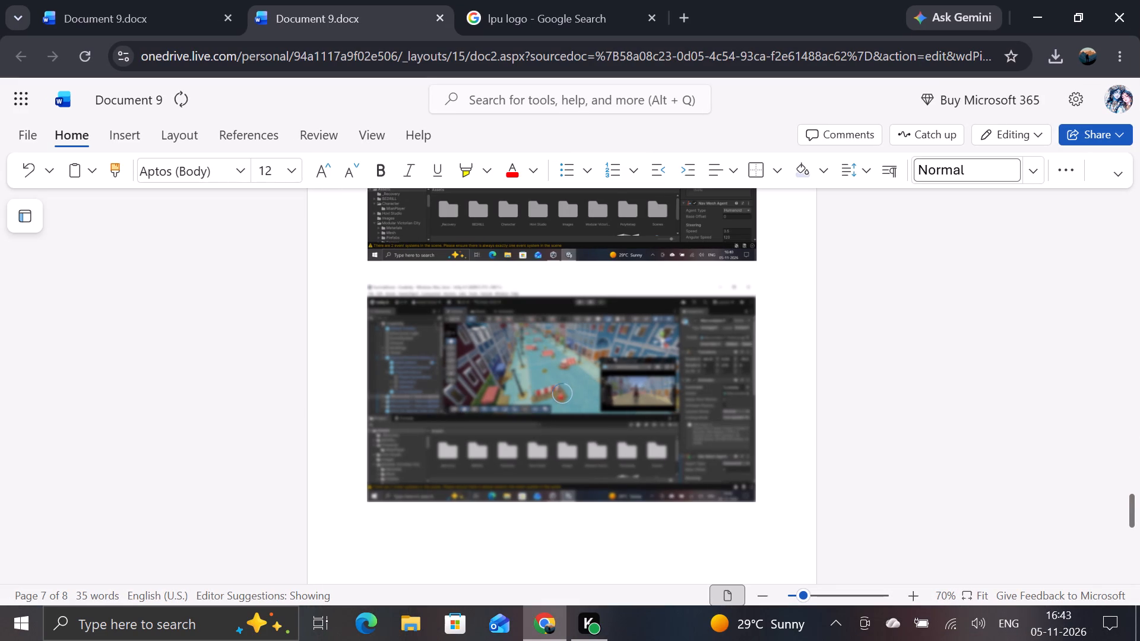
In the Word report, paste the finish arch screenshot on a new line below the street overview and check its placement.
{"action": "key", "text": "Return"}
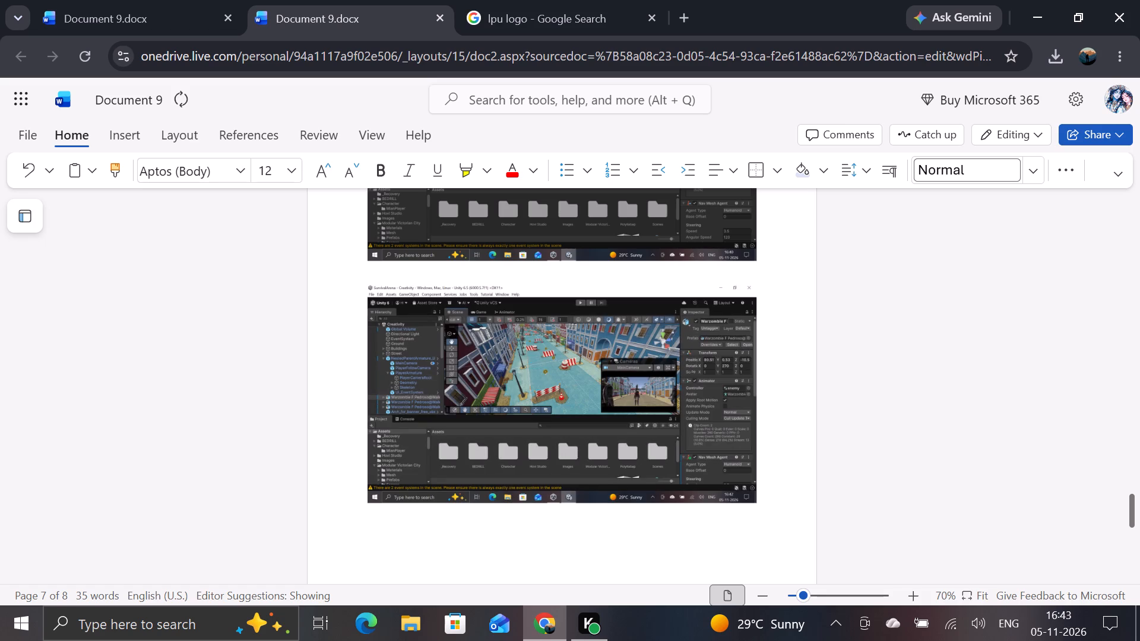
{"action": "key", "text": "ctrl+v"}
{"action": "scroll", "coordinate": [638, 519], "scroll_direction": "up", "scroll_amount": 1}
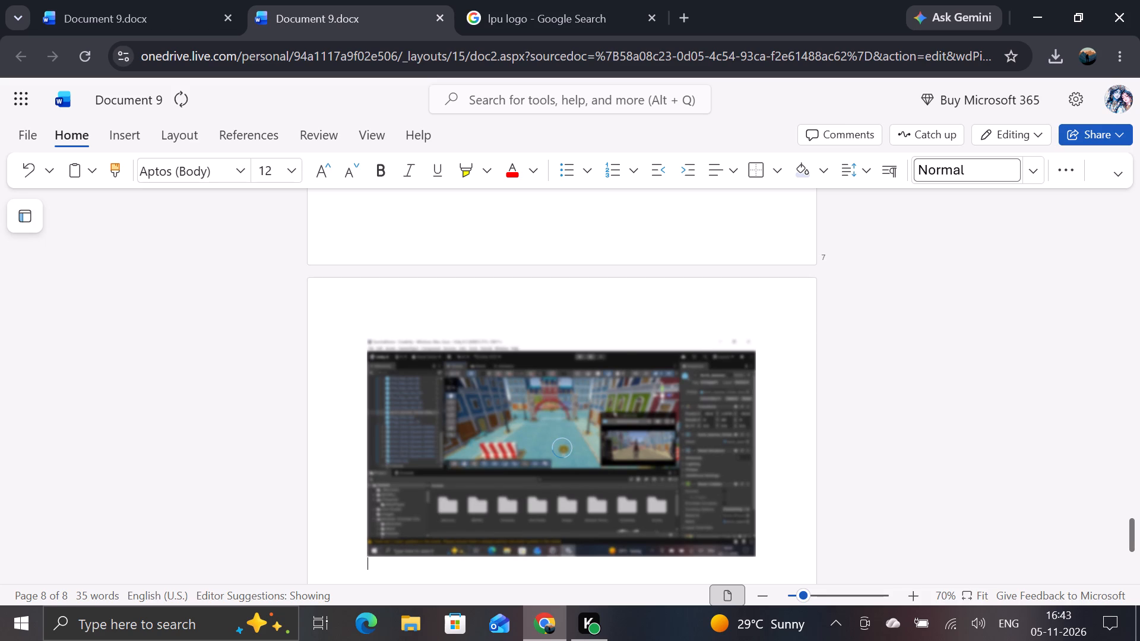
{"action": "scroll", "coordinate": [600, 312], "scroll_direction": "up", "scroll_amount": 4}
{"action": "scroll", "coordinate": [600, 312], "scroll_direction": "down", "scroll_amount": 2}
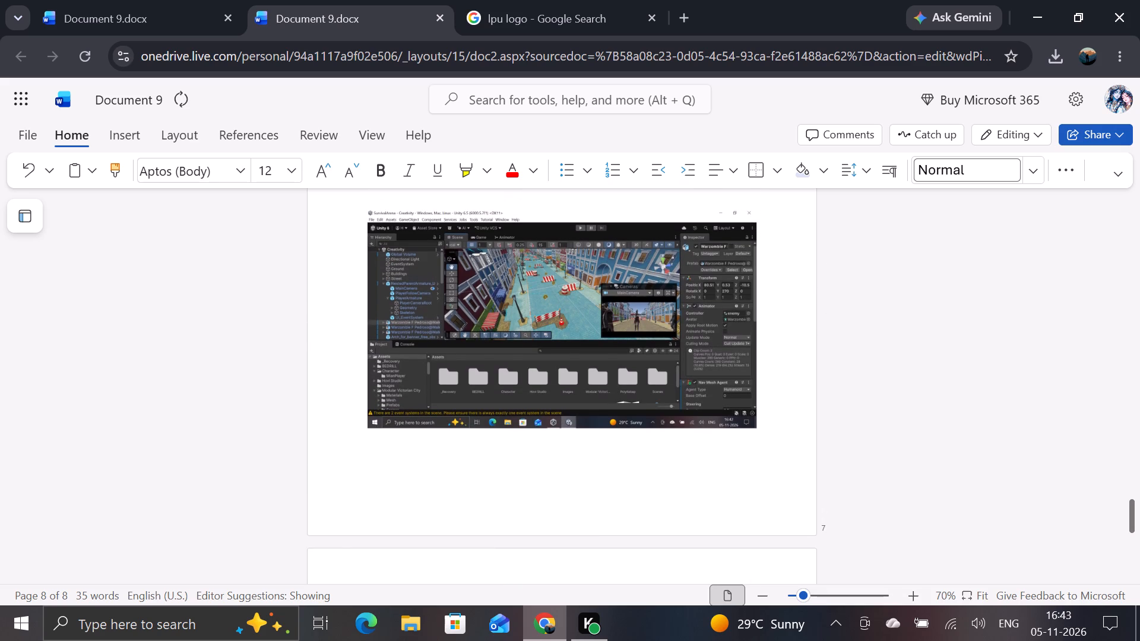
{"action": "scroll", "coordinate": [600, 312], "scroll_direction": "down", "scroll_amount": 1}
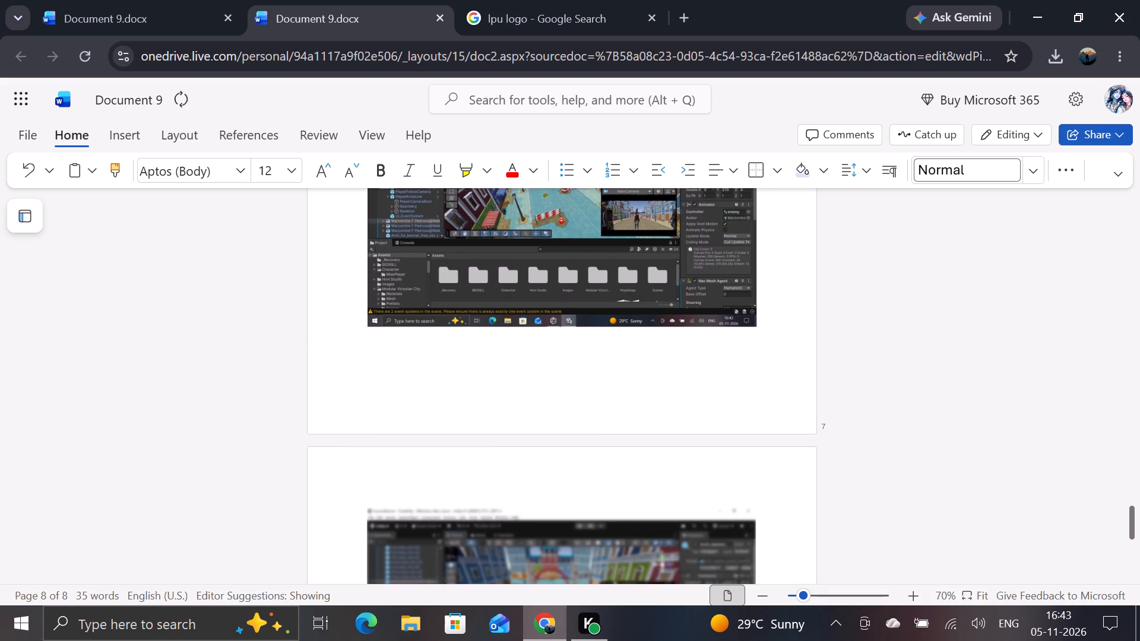
{"action": "scroll", "coordinate": [600, 312], "scroll_direction": "down", "scroll_amount": 2}
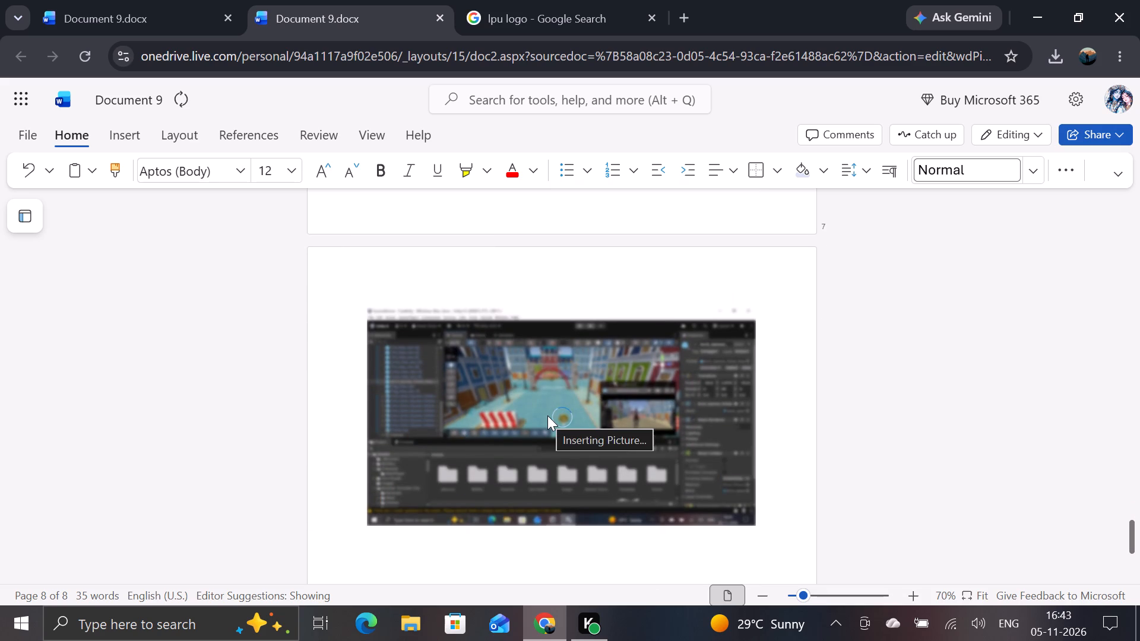
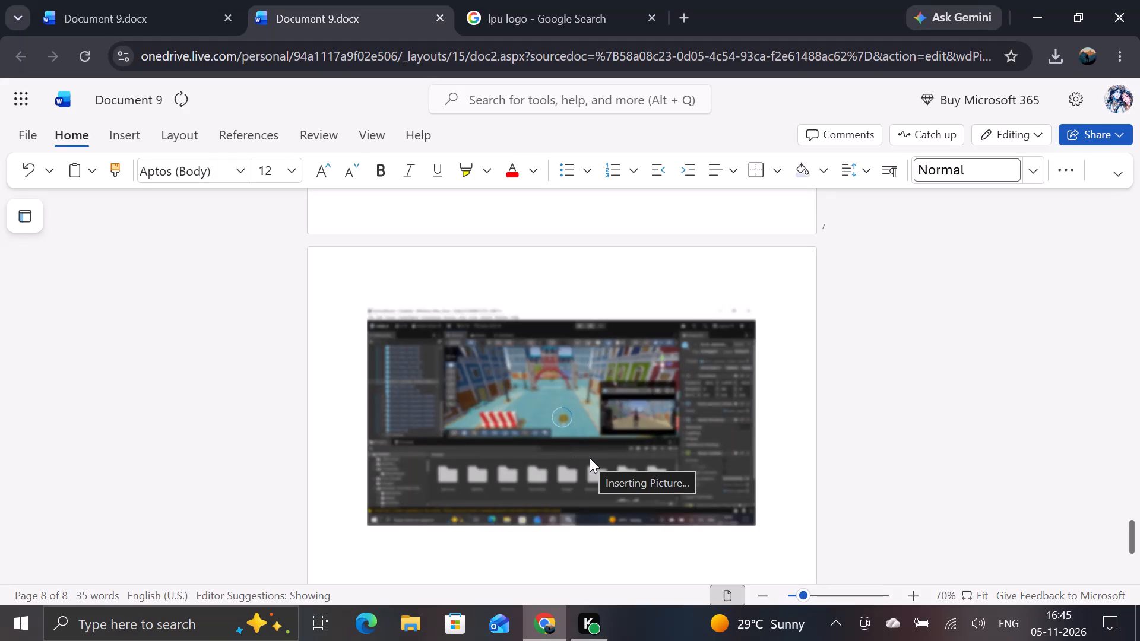
Delete the empty picture placeholder below the street overview and paste the finish arch screenshot again in its place.
{"action": "left_click", "coordinate": [590, 458]}
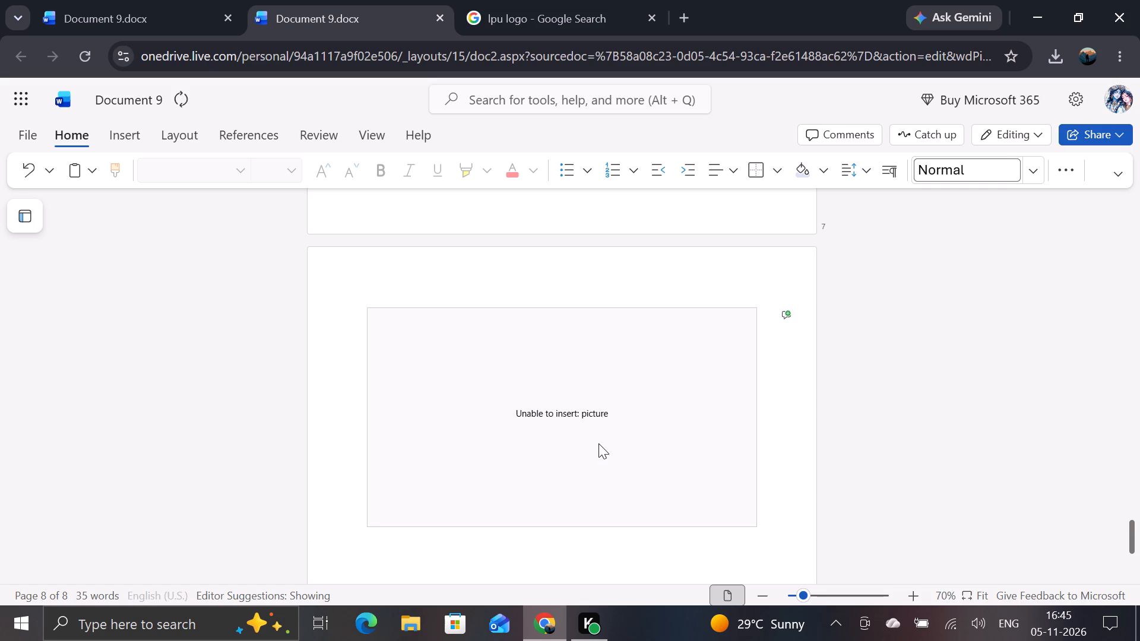
{"action": "left_click", "coordinate": [603, 433]}
{"action": "key", "text": "Delete"}
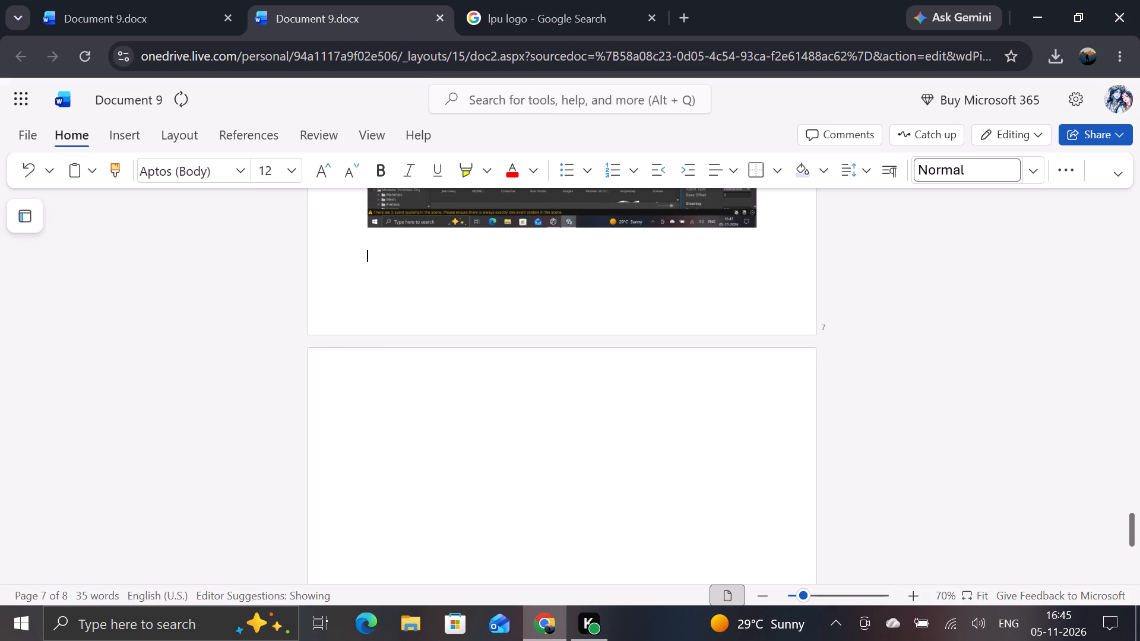
{"action": "key", "text": "ctrl+v"}
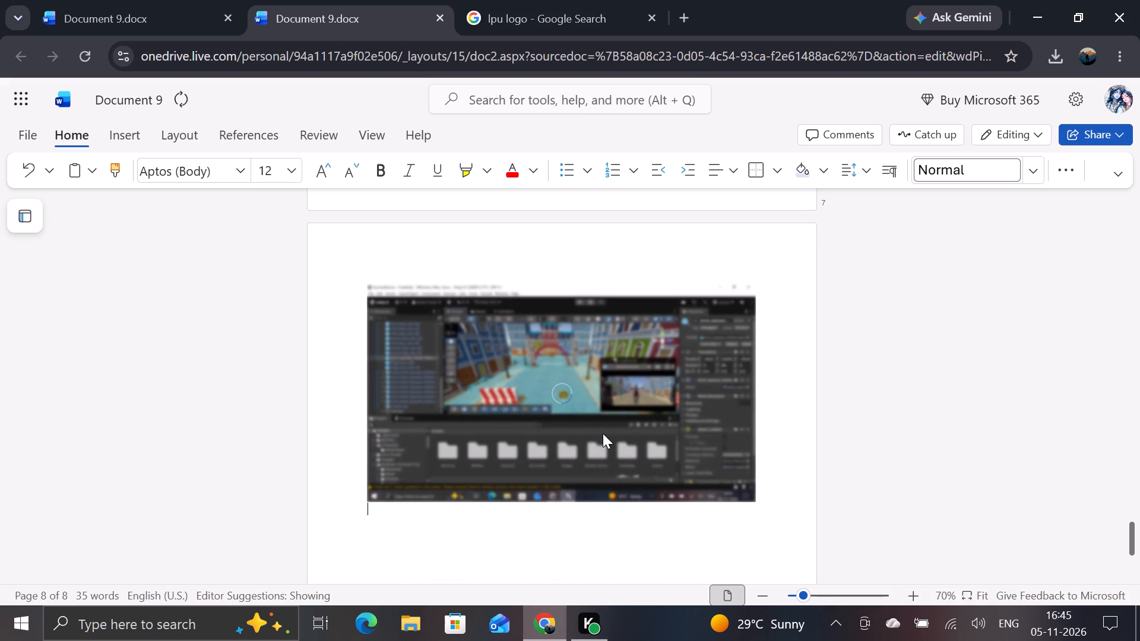
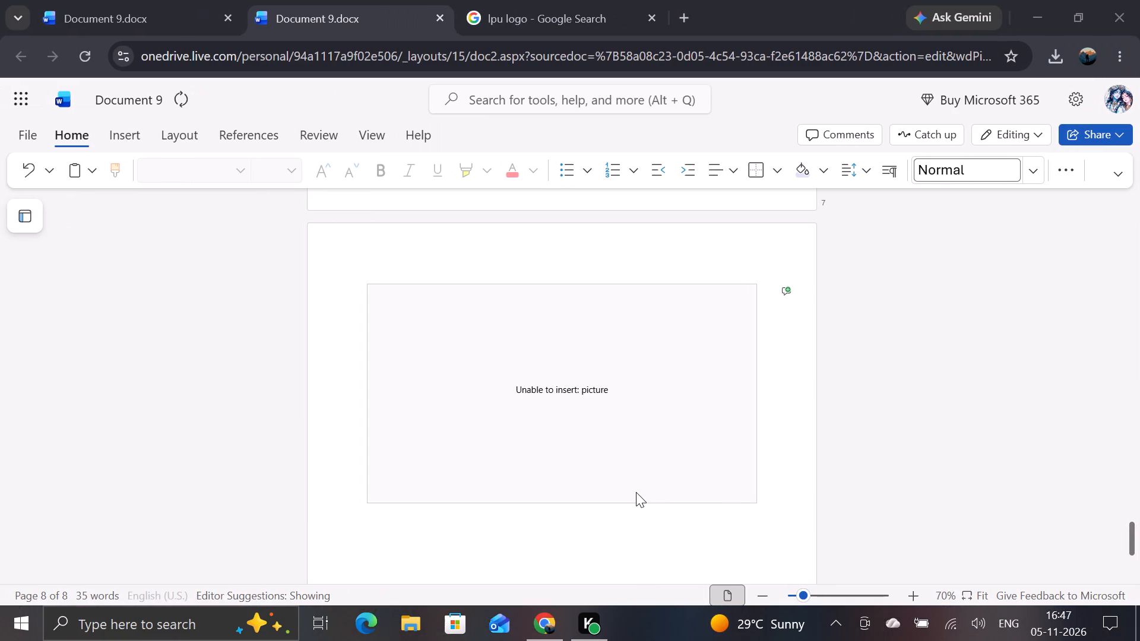
Delete the empty picture placeholder on page 8 and paste the copied finish arch screenshot again below the street overview.
{"action": "left_click", "coordinate": [614, 423]}
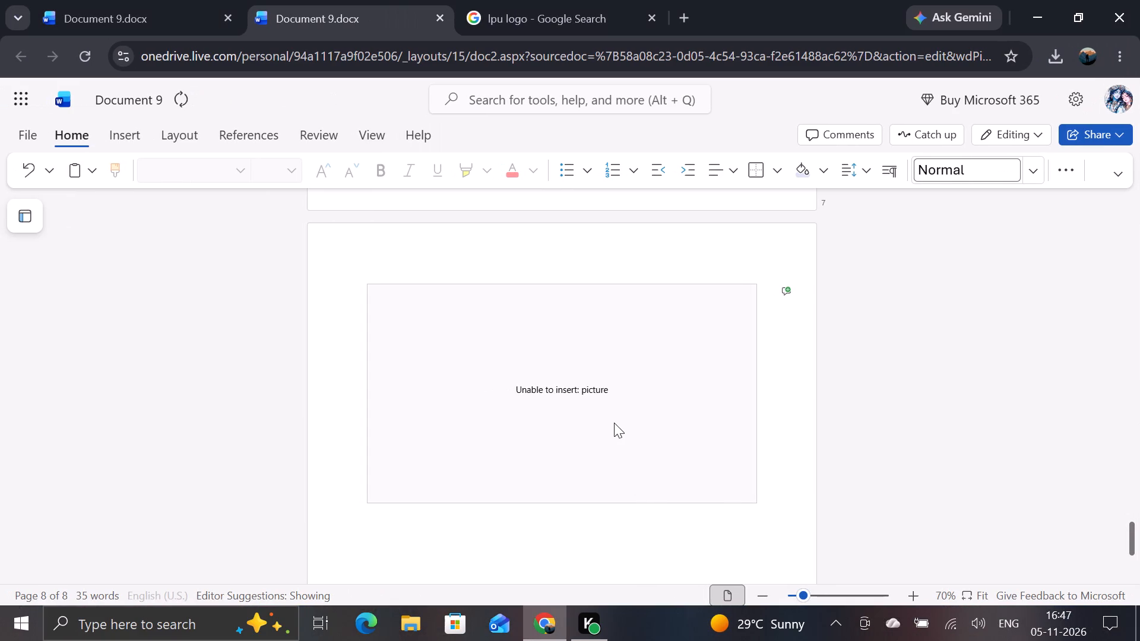
{"action": "key", "text": "Delete"}
{"action": "key", "text": "ctrl+v"}
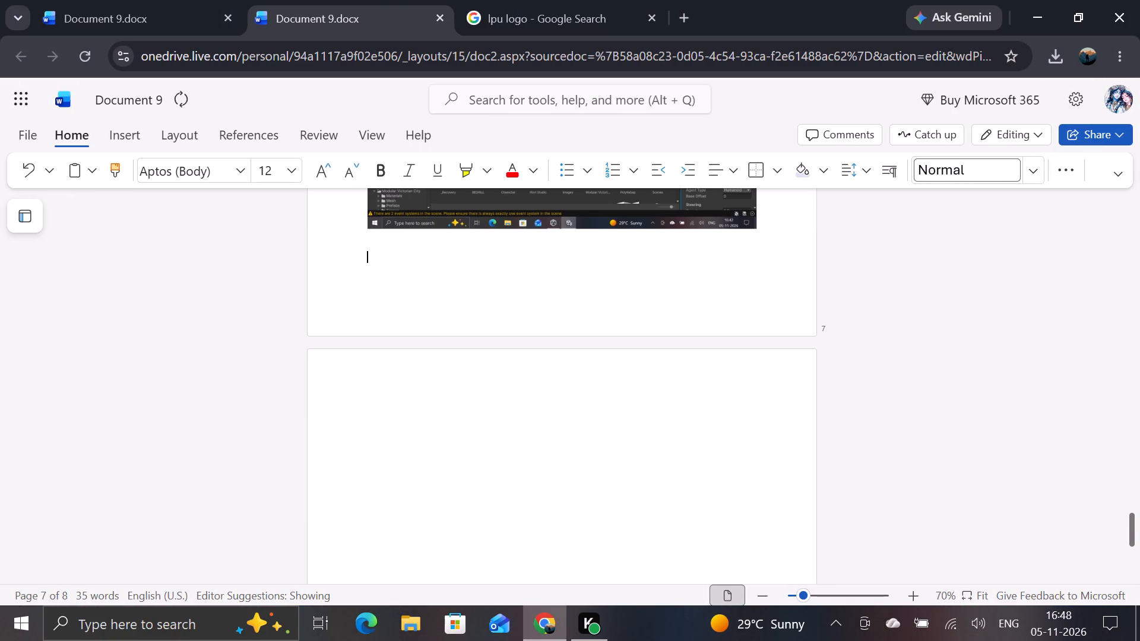